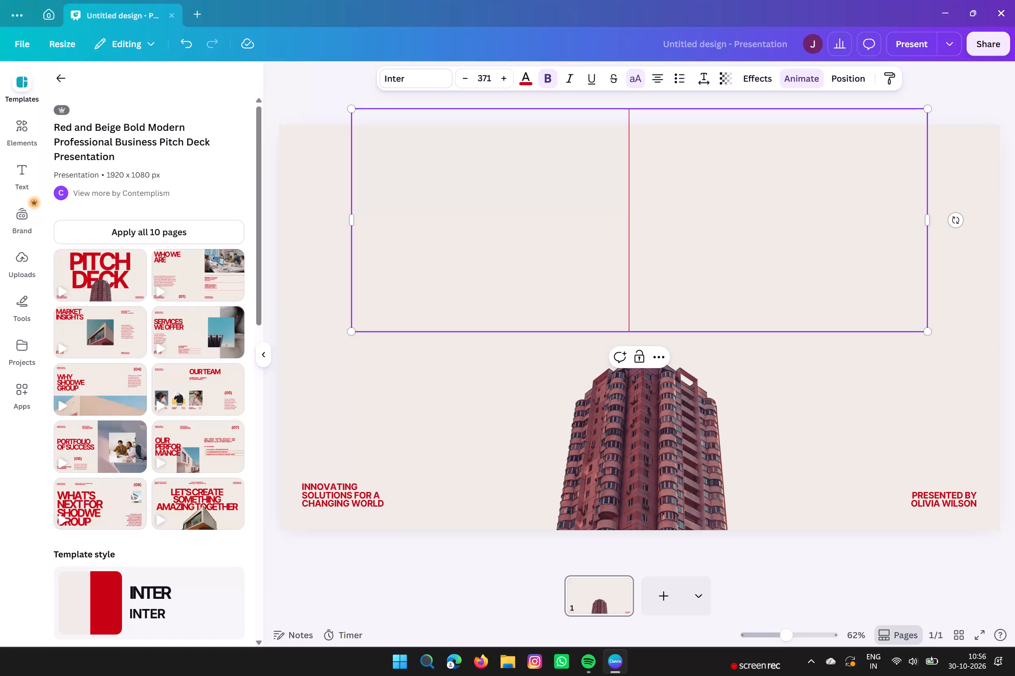
Enter INDIA as the cover title and widen its letter spacing so the letters stand clearly apart.
{"action": "type", "text": "INDIA"}
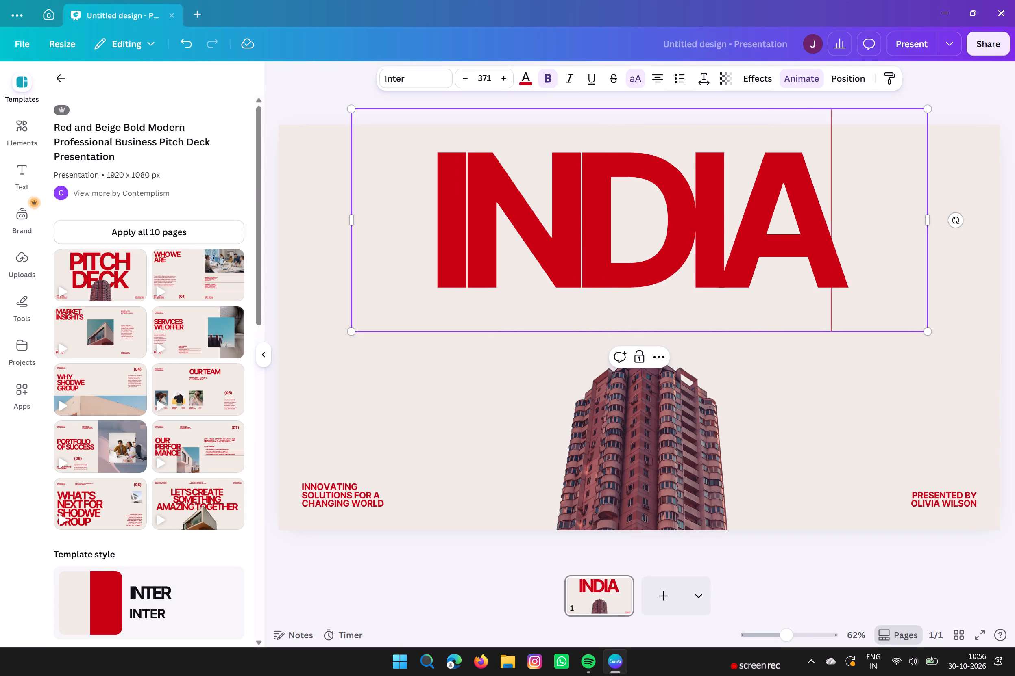
{"action": "left_click", "coordinate": [708, 76]}
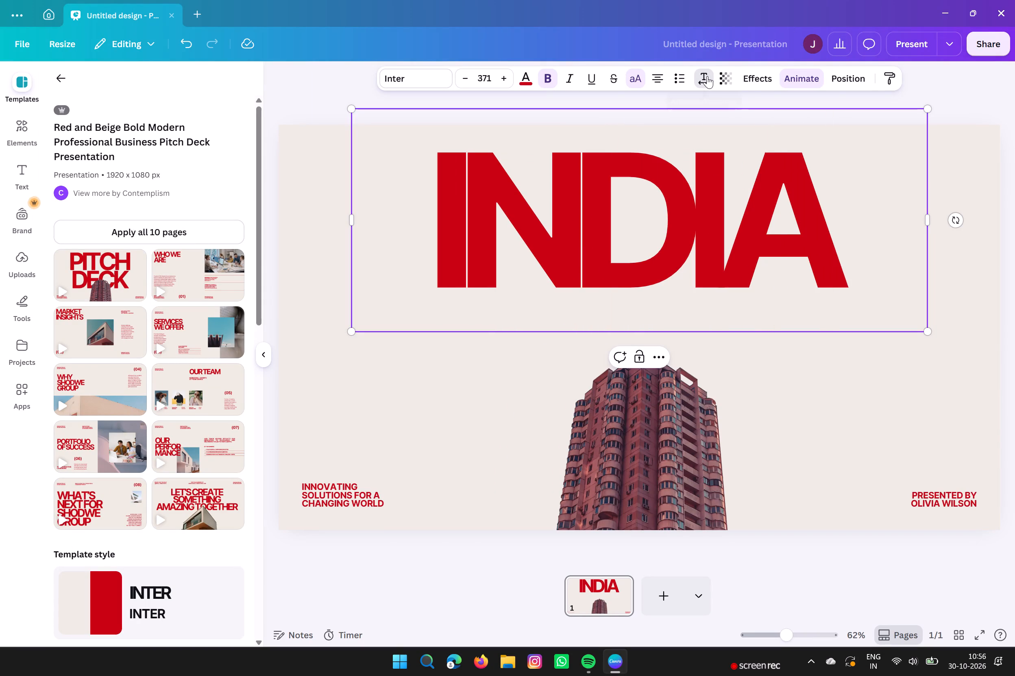
{"action": "left_click", "coordinate": [660, 127]}
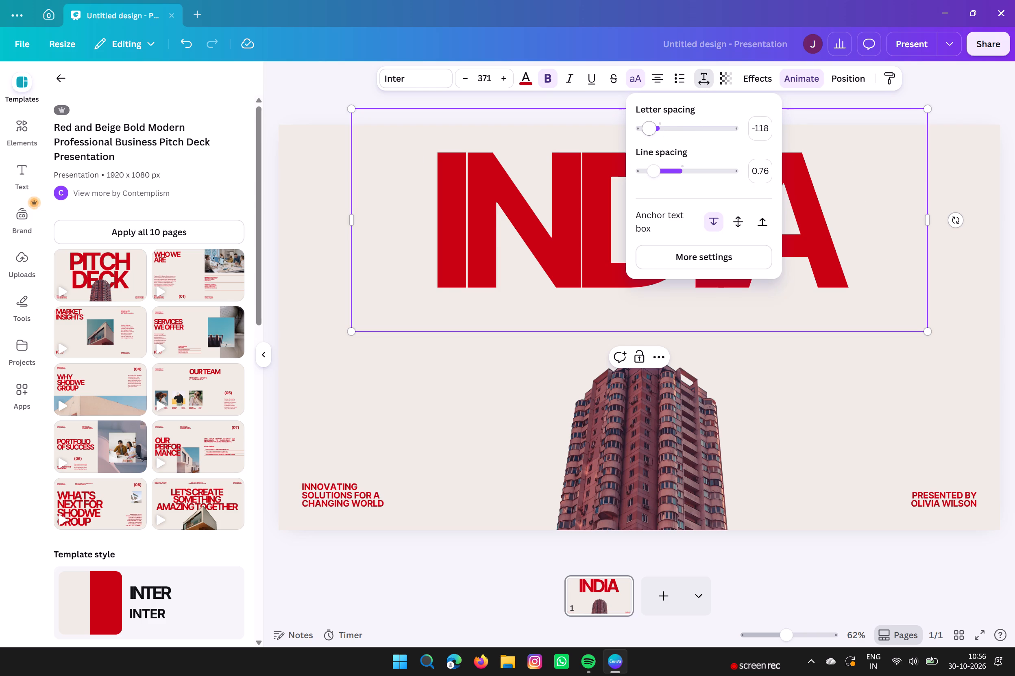
{"action": "left_click", "coordinate": [793, 401]}
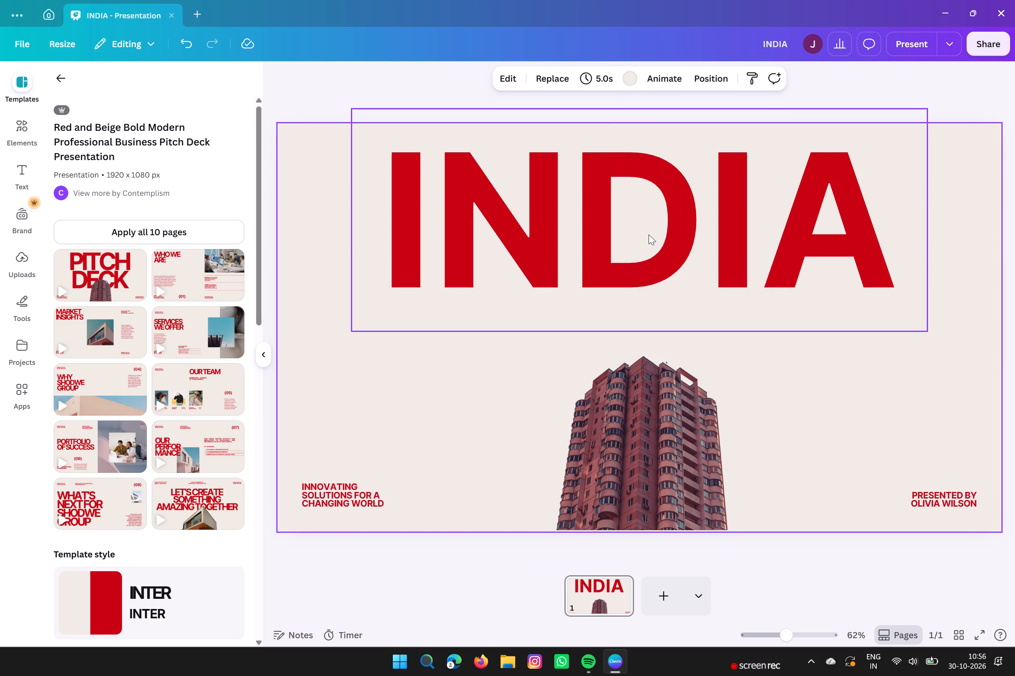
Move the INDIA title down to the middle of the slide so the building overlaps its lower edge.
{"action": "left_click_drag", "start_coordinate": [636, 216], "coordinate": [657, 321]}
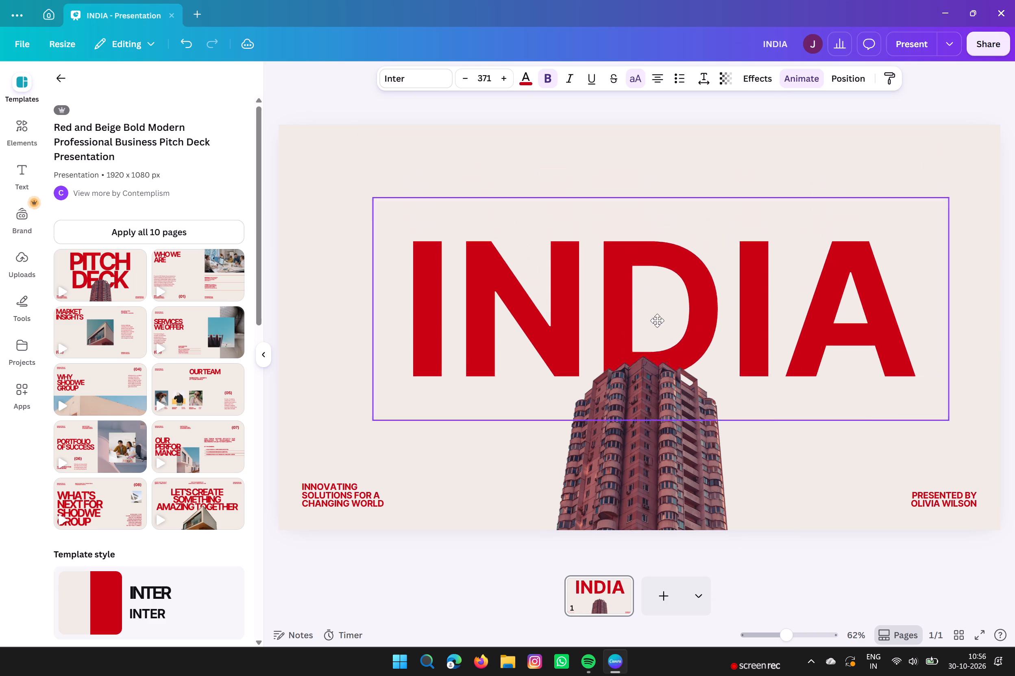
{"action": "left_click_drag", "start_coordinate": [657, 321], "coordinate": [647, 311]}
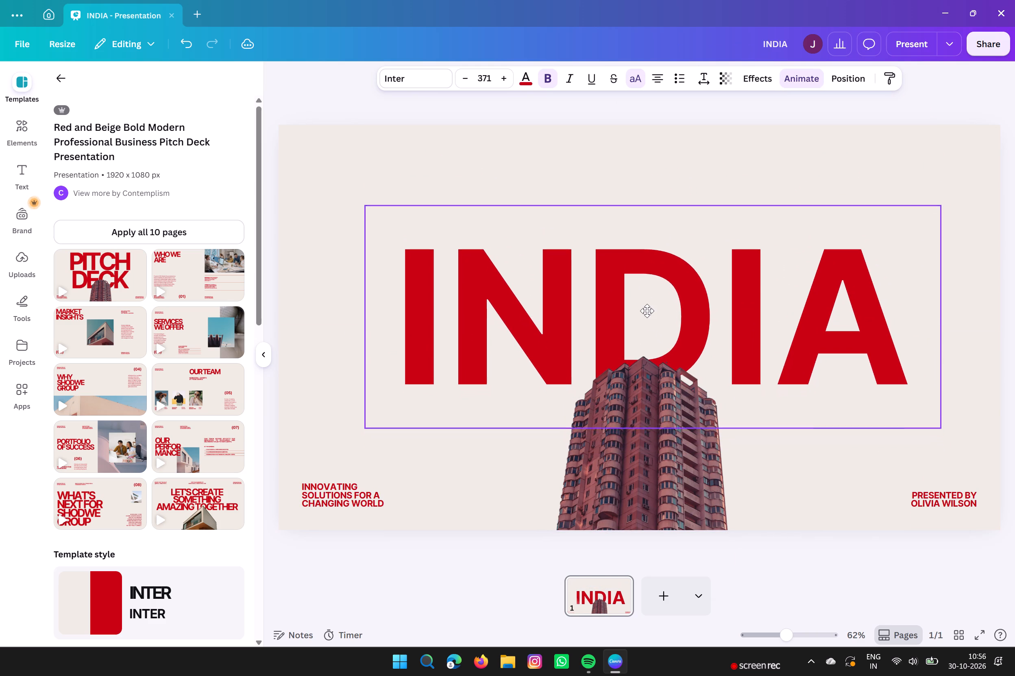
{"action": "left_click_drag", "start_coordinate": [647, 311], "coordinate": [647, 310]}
Shift the building image slightly left and up, keeping its base at the slide's bottom edge.
{"action": "left_click", "coordinate": [634, 458]}
{"action": "left_click_drag", "start_coordinate": [634, 458], "coordinate": [615, 462]}
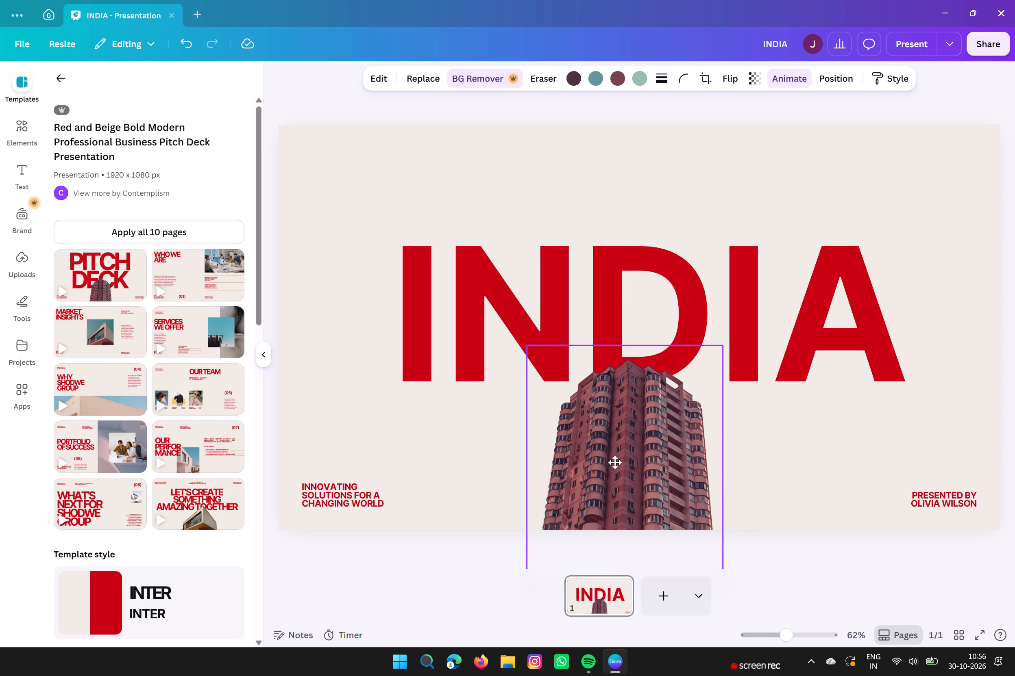
{"action": "left_click_drag", "start_coordinate": [615, 462], "coordinate": [591, 448]}
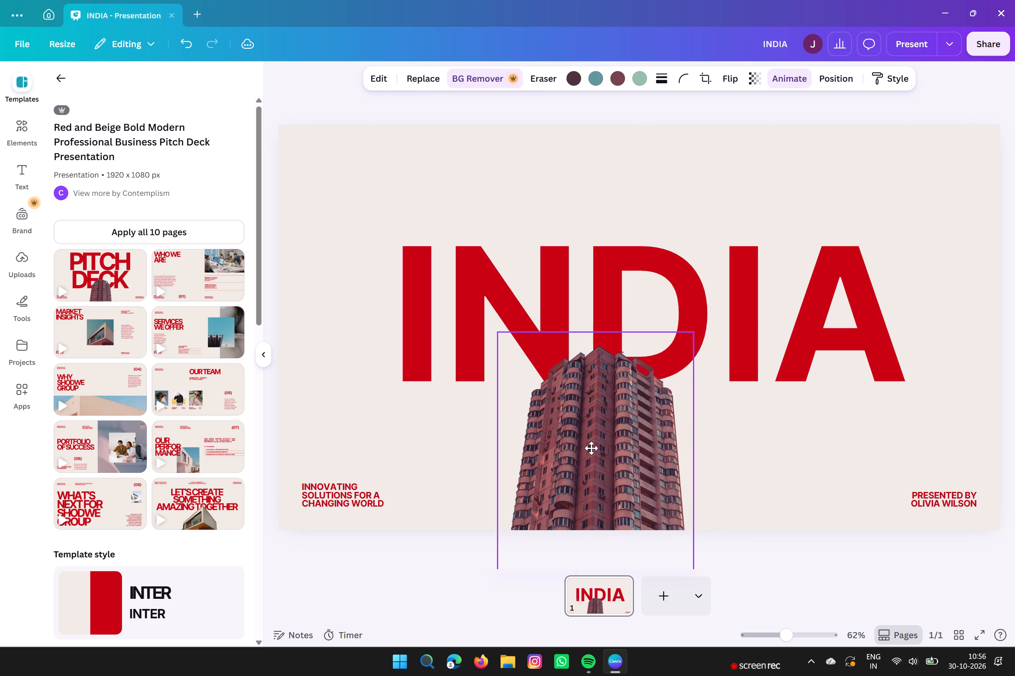
{"action": "left_click_drag", "start_coordinate": [591, 448], "coordinate": [592, 449]}
Replace the placeholder name under PRESENTED BY with the presenter's first name in capitals.
{"action": "left_click", "coordinate": [393, 492]}
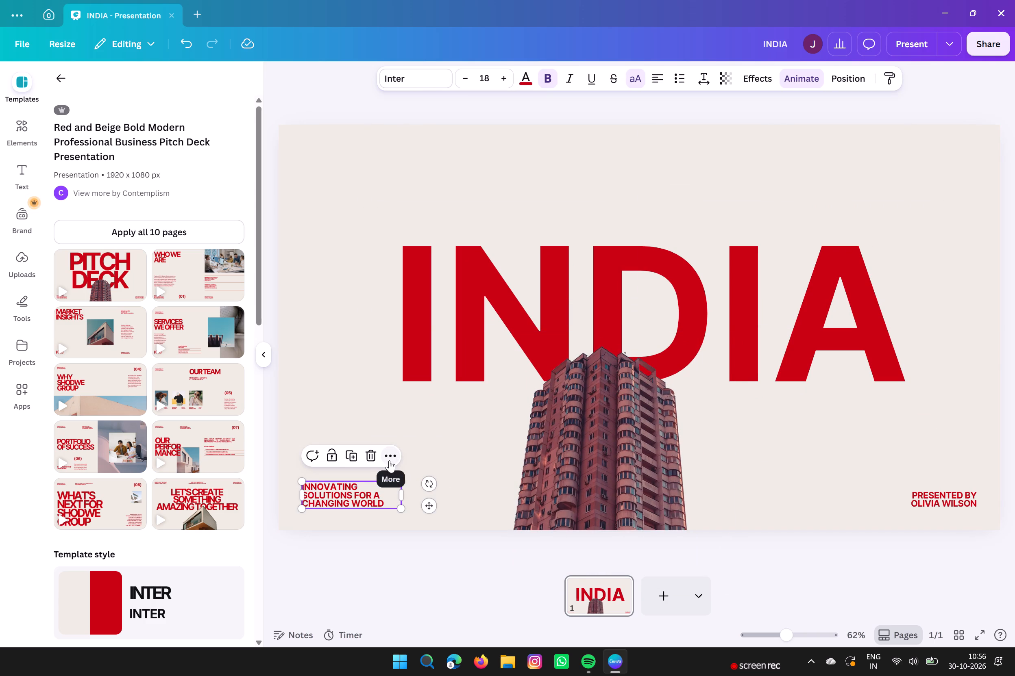
{"action": "left_click", "coordinate": [945, 503]}
{"action": "double_click", "coordinate": [962, 499]}
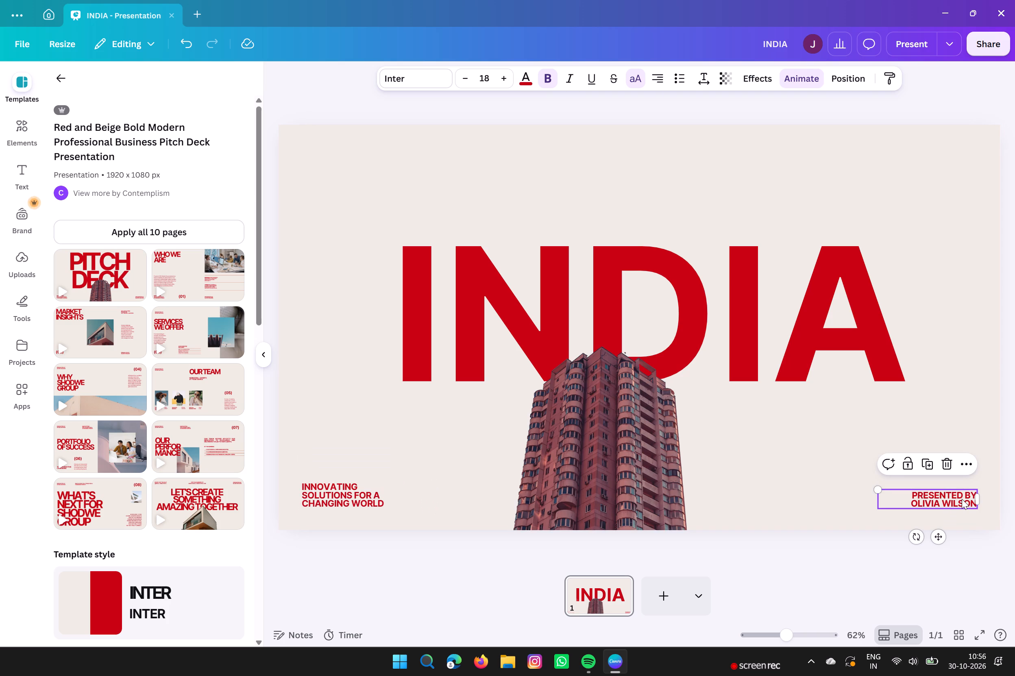
{"action": "left_click", "coordinate": [964, 499]}
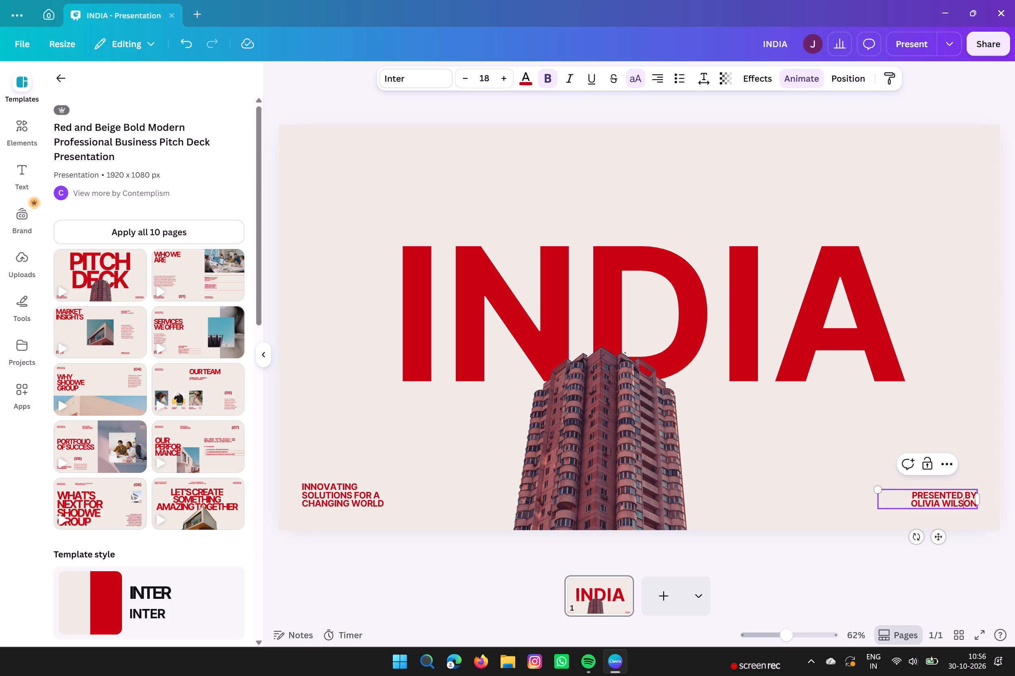
{"action": "left_click", "coordinate": [972, 504]}
{"action": "left_click", "coordinate": [973, 505]}
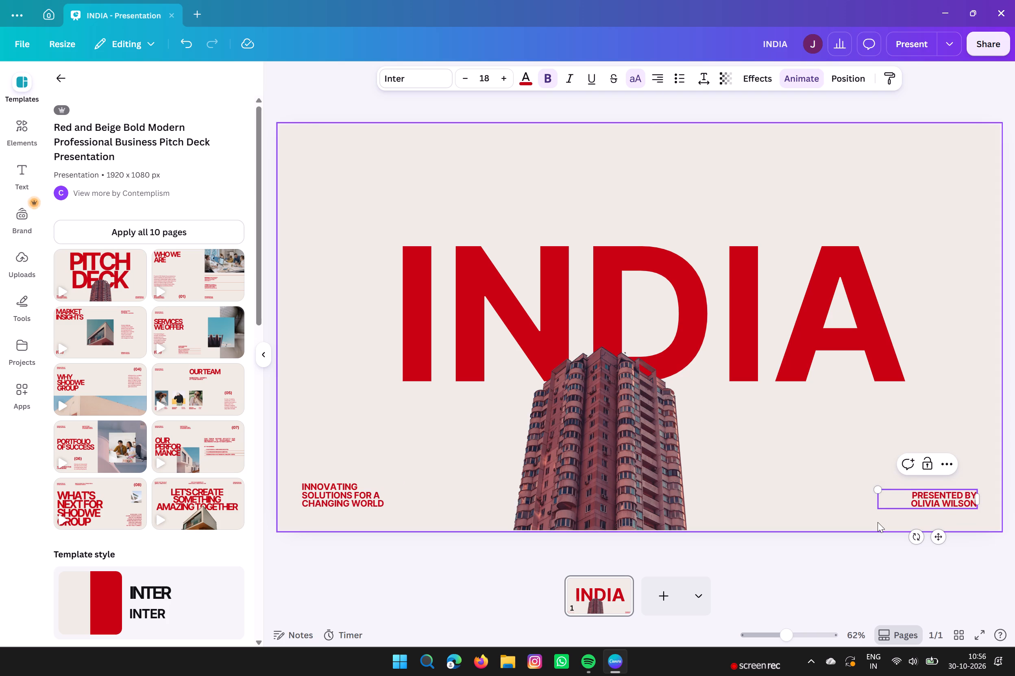
{"action": "key", "text": "Right"}
{"action": "key", "text": "BackSpace"}
{"action": "key", "text": "BackSpace"}
{"action": "key", "text": "BackSpace"}
{"action": "key", "text": "BackSpace"}
{"action": "key", "text": "BackSpace"}
{"action": "key", "text": "BackSpace"}
{"action": "key", "text": "BackSpace"}
{"action": "key", "text": "BackSpace"}
{"action": "key", "text": "BackSpace"}
{"action": "key", "text": "BackSpace"}
{"action": "key", "text": "BackSpace"}
{"action": "key", "text": "BackSpace"}
{"action": "key", "text": "BackSpace"}
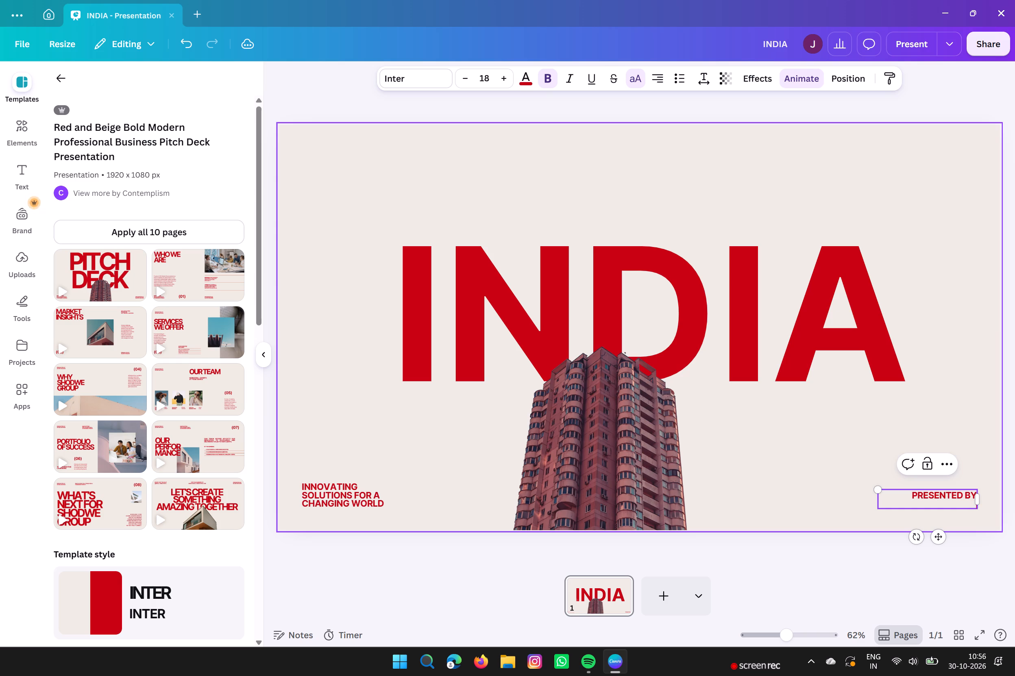
{"action": "type", "text": "JAYADEV"}
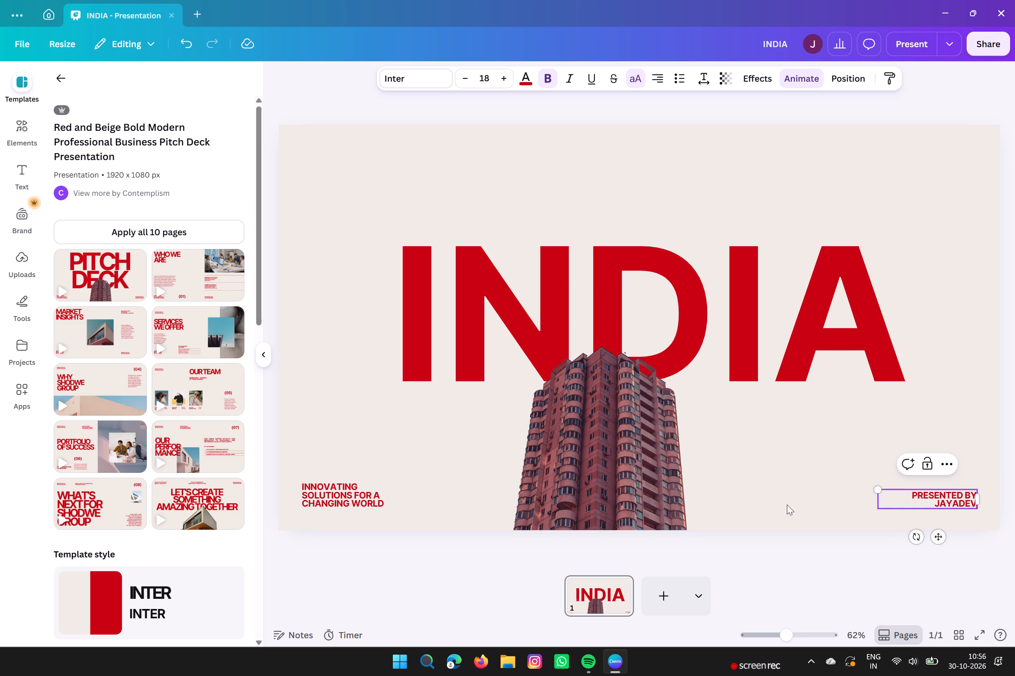
{"action": "left_click", "coordinate": [741, 513]}
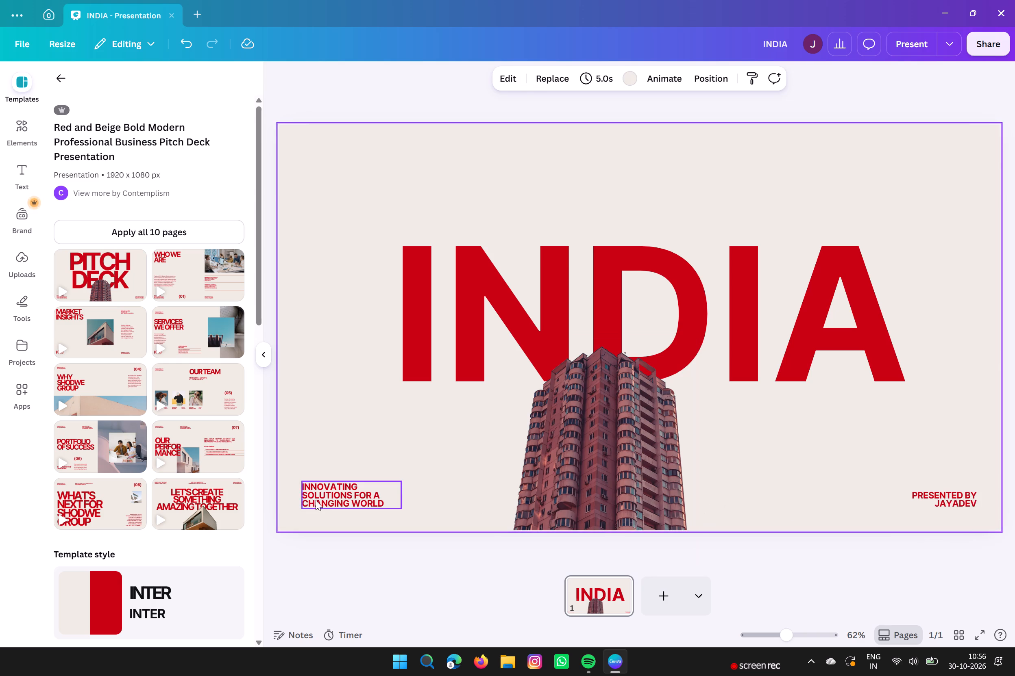
Rotate the building image counterclockwise to about -2°.
{"action": "left_click", "coordinate": [326, 504]}
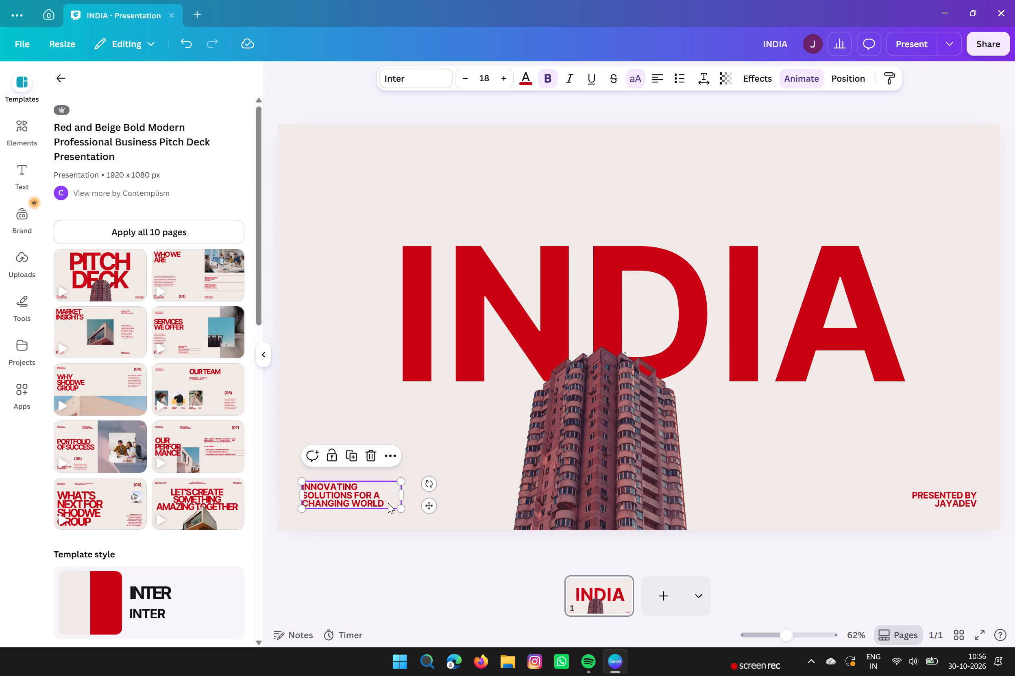
{"action": "left_click", "coordinate": [560, 483]}
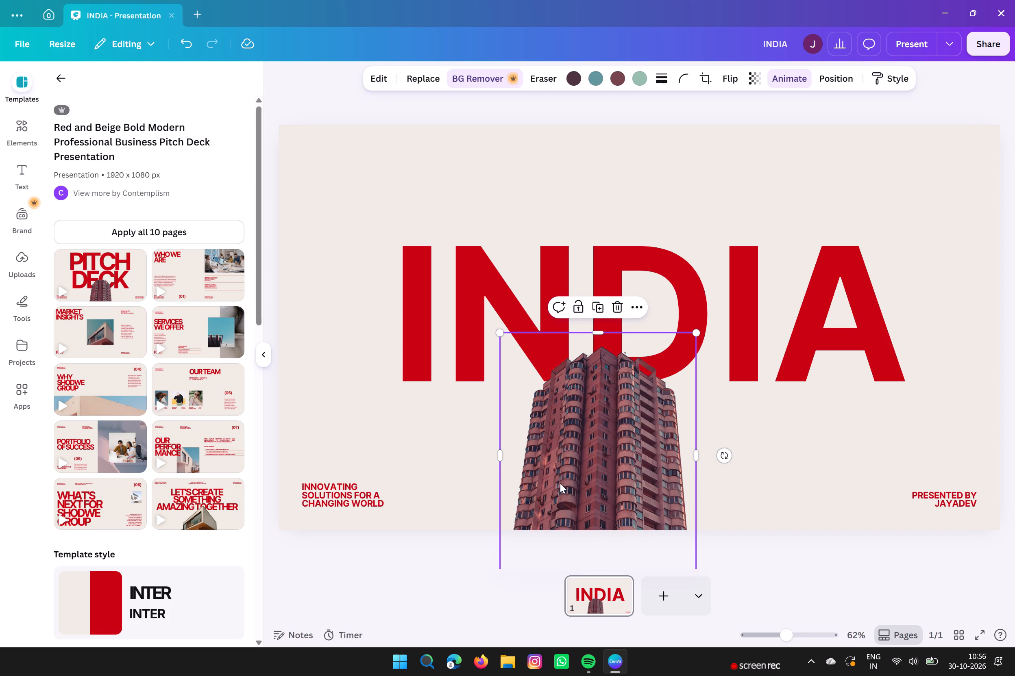
{"action": "left_click_drag", "start_coordinate": [723, 459], "coordinate": [723, 460]}
{"action": "left_click_drag", "start_coordinate": [723, 460], "coordinate": [721, 455]}
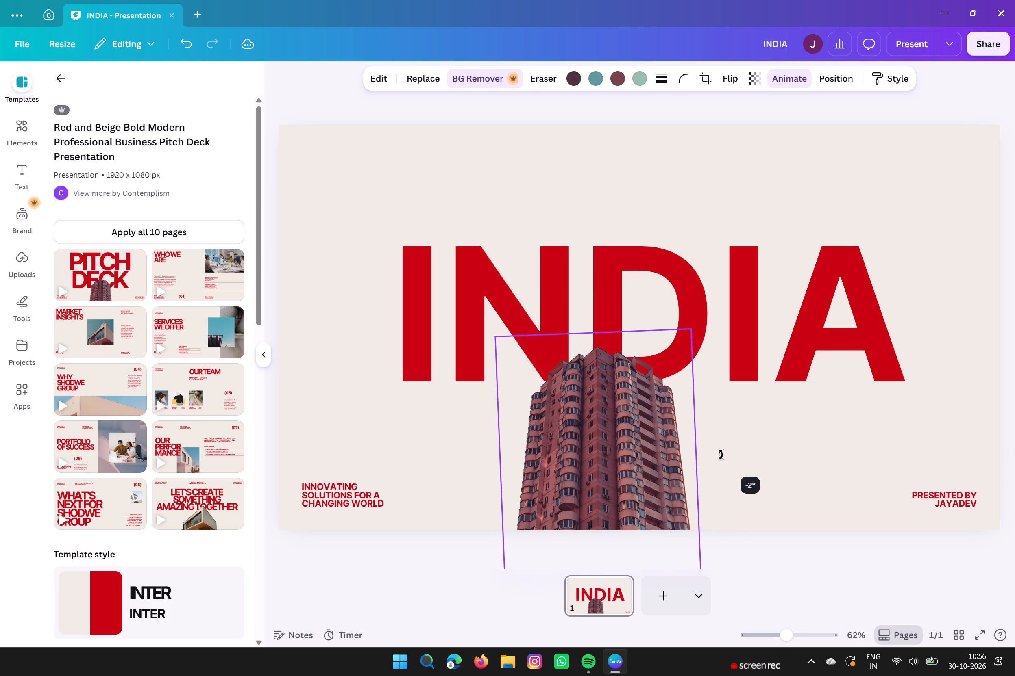
{"action": "left_click_drag", "start_coordinate": [721, 455], "coordinate": [715, 456]}
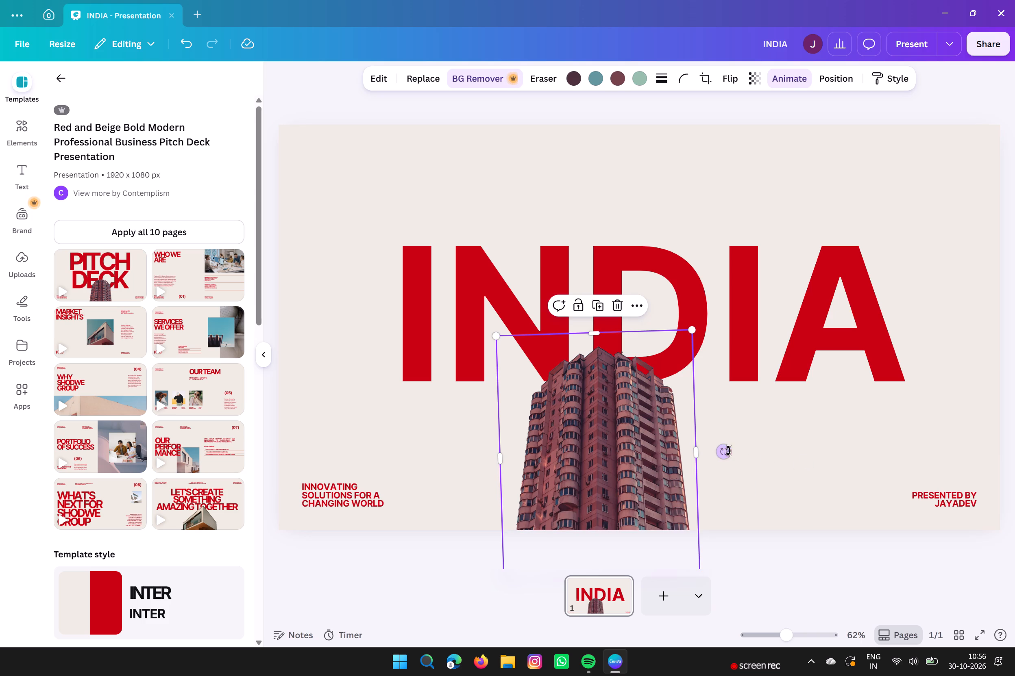
{"action": "left_click", "coordinate": [724, 449]}
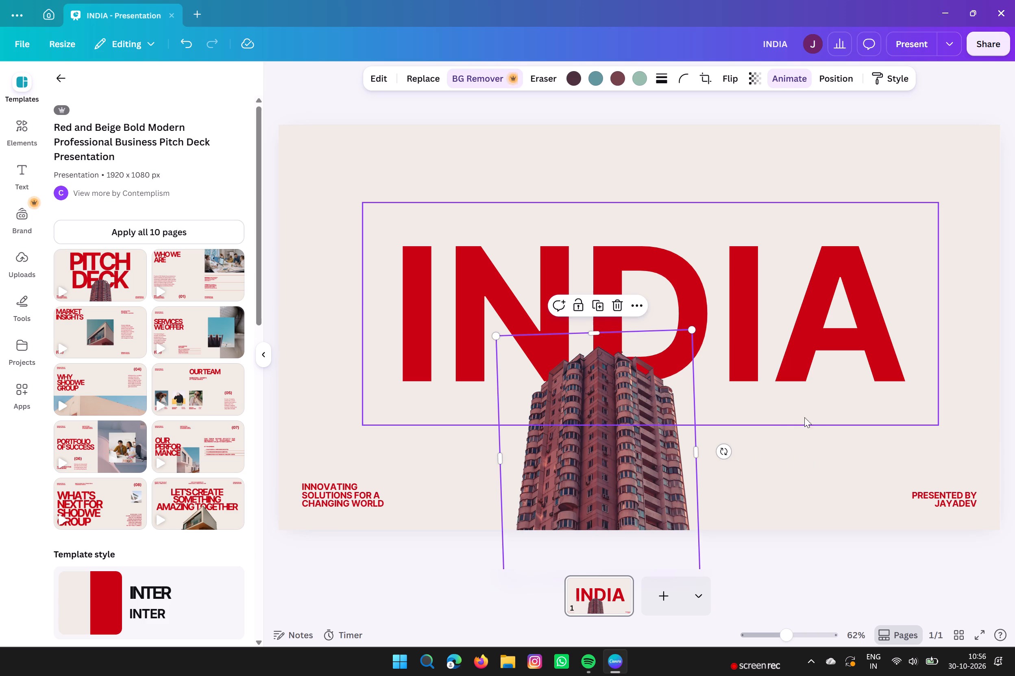
{"action": "left_click", "coordinate": [821, 482]}
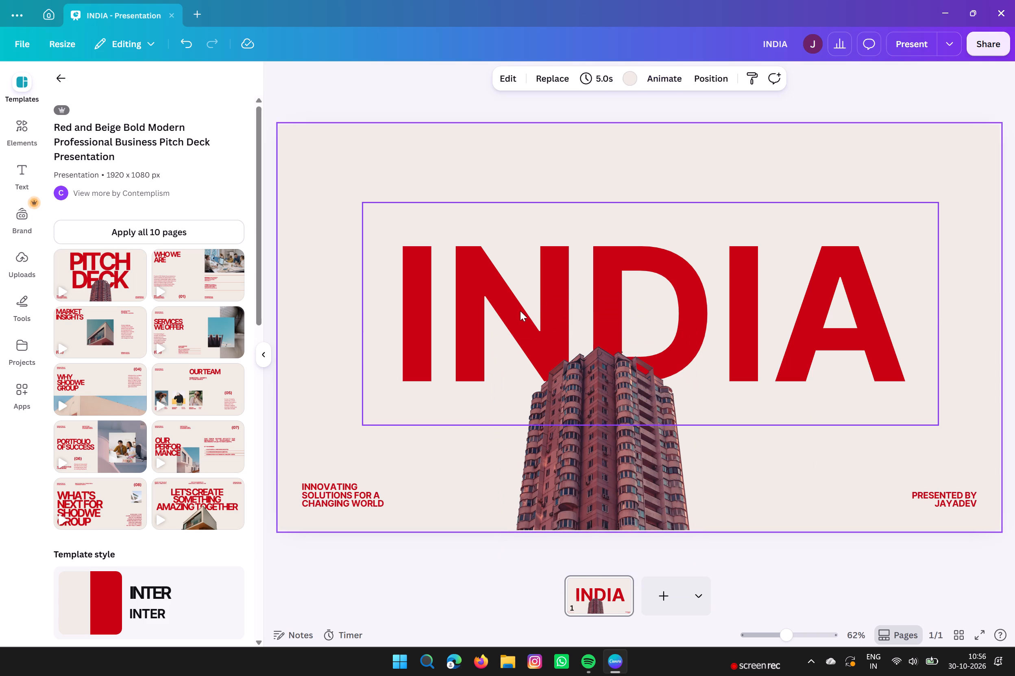
Move the INDIA title to the upper part of the slide, clear above the building.
{"action": "left_click_drag", "start_coordinate": [538, 314], "coordinate": [519, 355]}
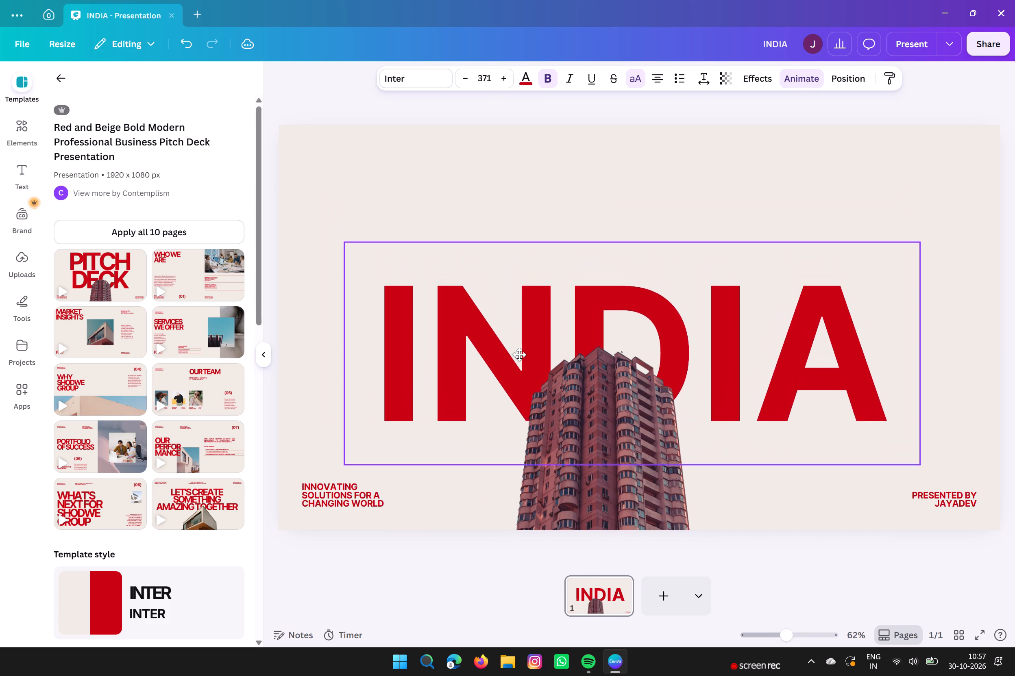
{"action": "left_click_drag", "start_coordinate": [519, 355], "coordinate": [510, 224]}
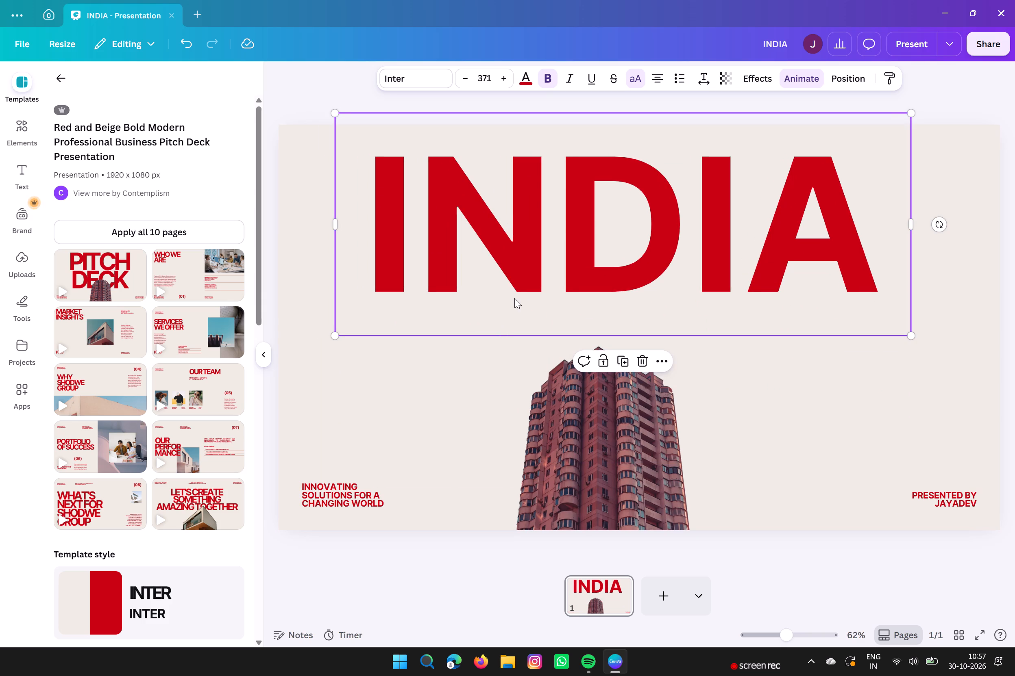
Duplicate the INDIA title and place the copy directly below the original, over the building.
{"action": "left_click", "coordinate": [620, 360]}
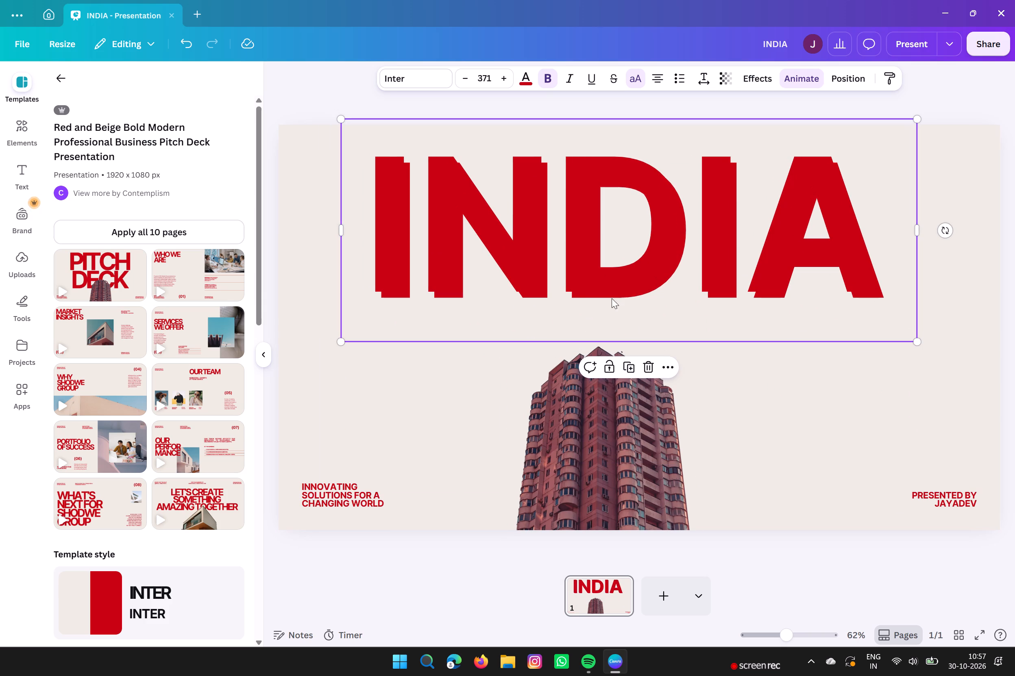
{"action": "left_click_drag", "start_coordinate": [604, 251], "coordinate": [608, 398]}
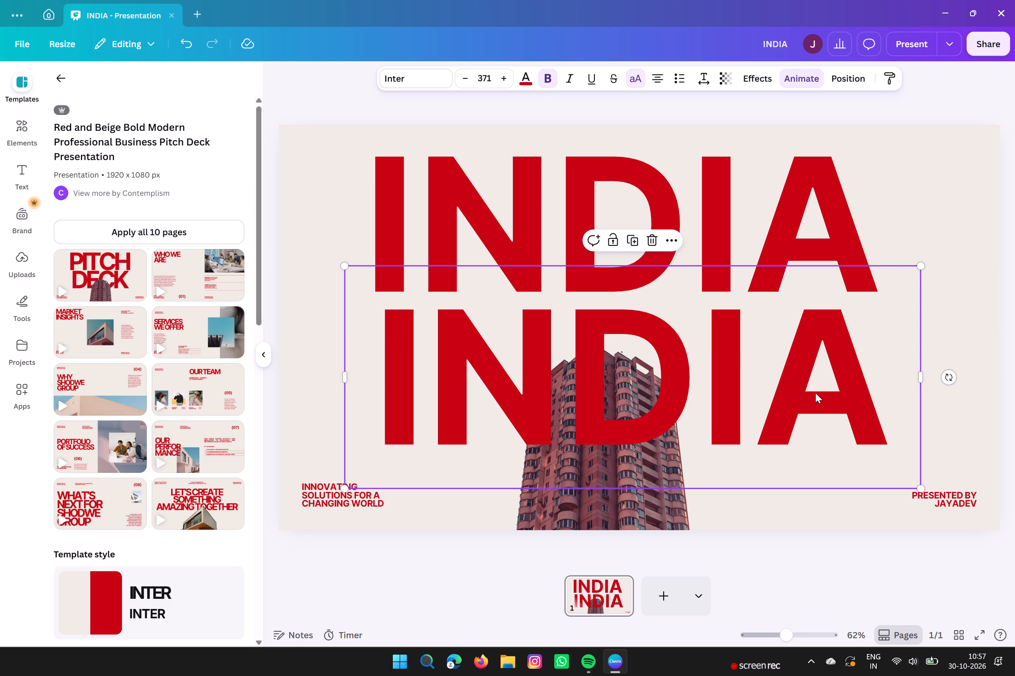
Replace the text of the duplicated title with VISHAKAPTNAM.
{"action": "double_click", "coordinate": [870, 366]}
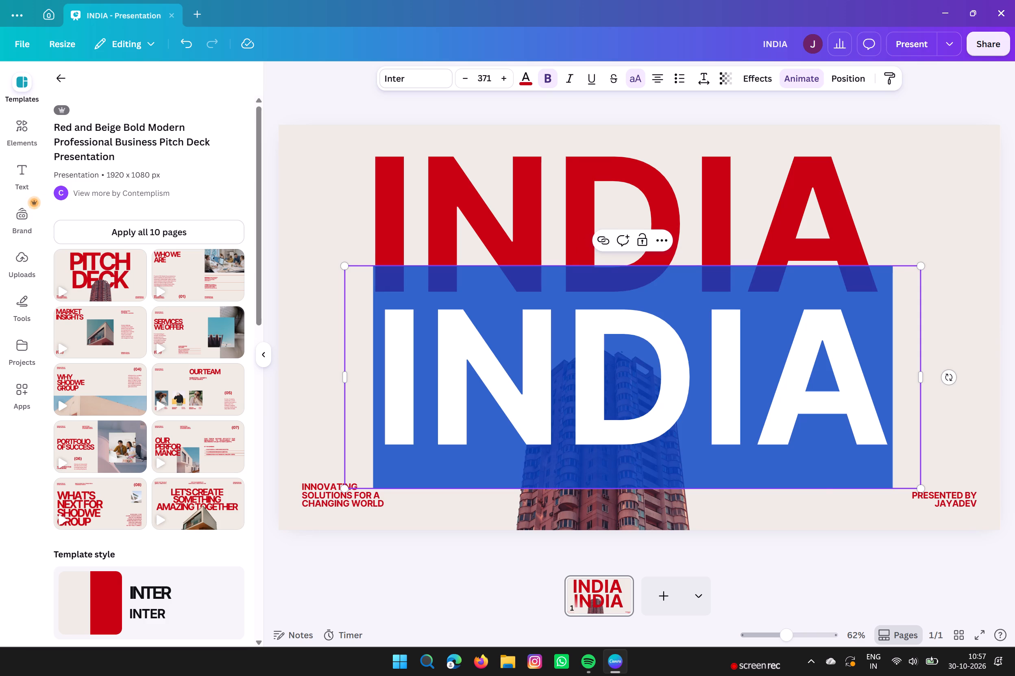
{"action": "key", "text": "BackSpace"}
{"action": "type", "text": "VISHAKA"}
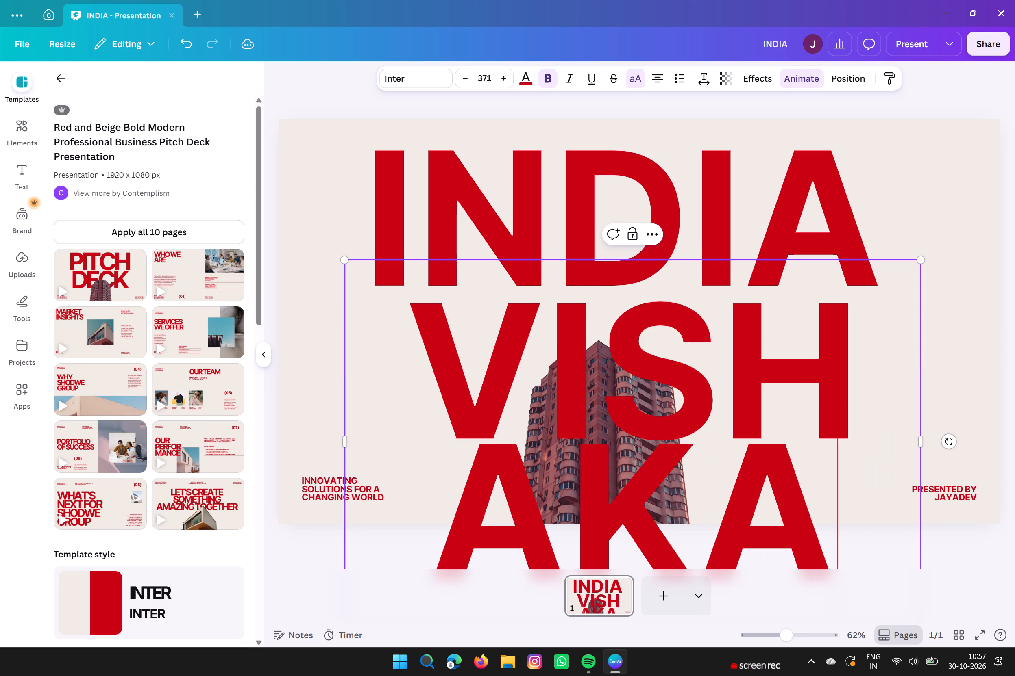
{"action": "type", "text": "PTNAM"}
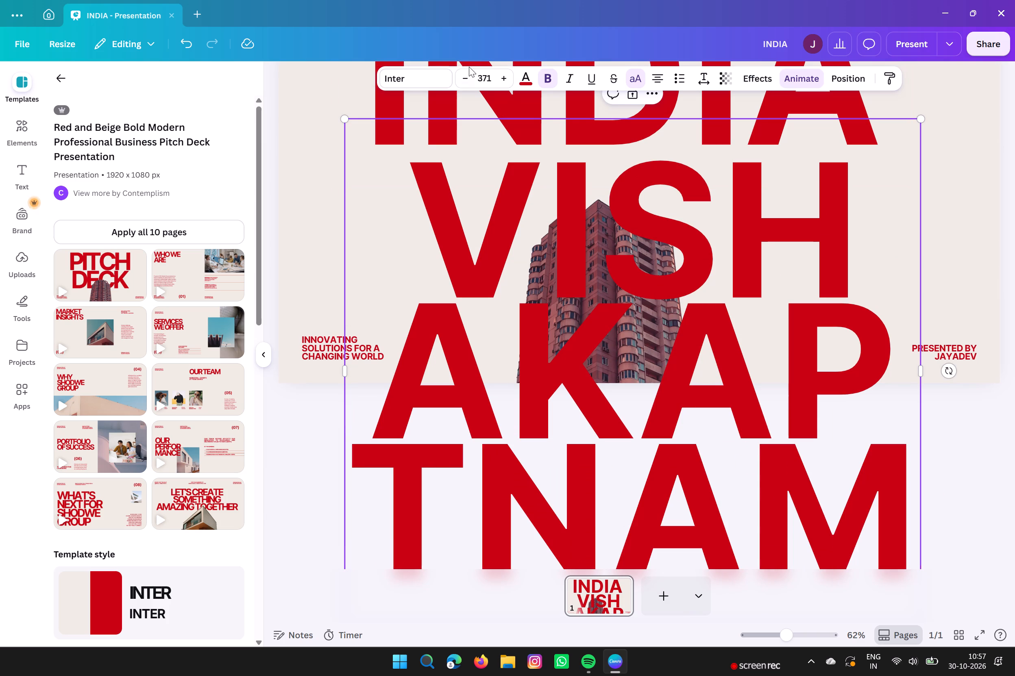
Reduce the VISHAKAPTNAM text's font size to 114 so it fits on one line.
{"action": "triple_click", "coordinate": [465, 77]}
{"action": "left_click_drag", "start_coordinate": [465, 77], "coordinate": [467, 77]}
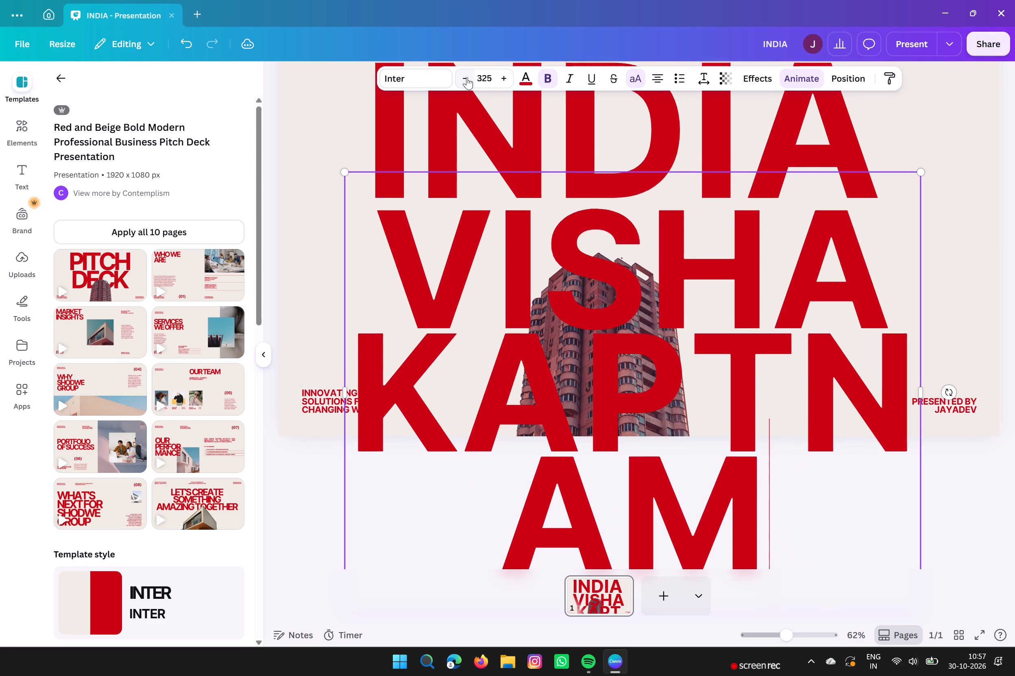
{"action": "left_click_drag", "start_coordinate": [467, 77], "coordinate": [468, 79]}
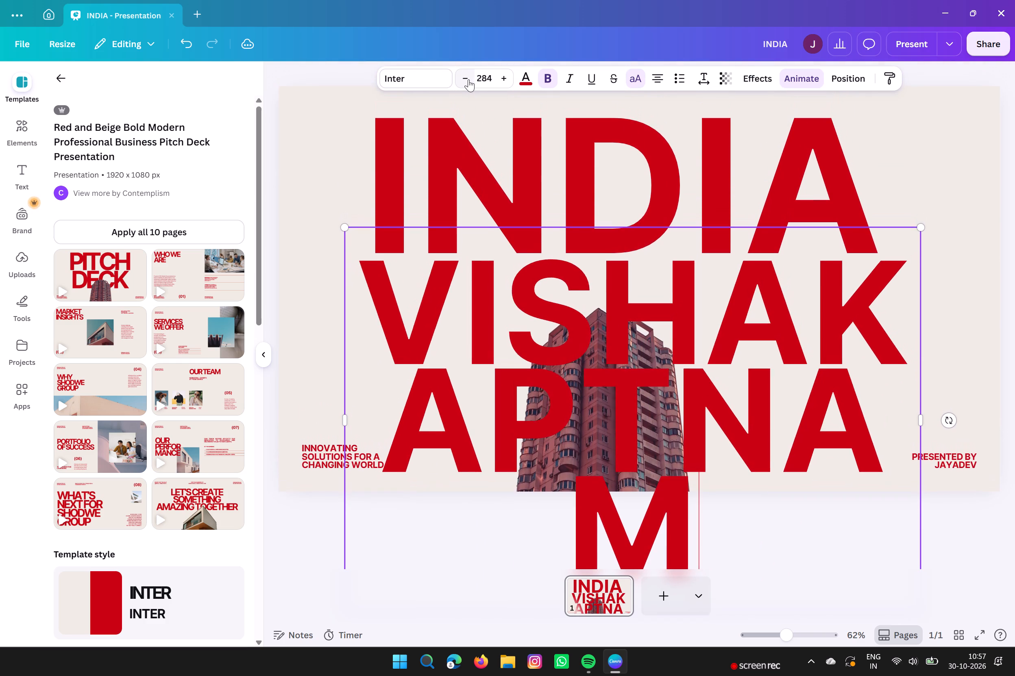
{"action": "left_click_drag", "start_coordinate": [468, 79], "coordinate": [469, 79]}
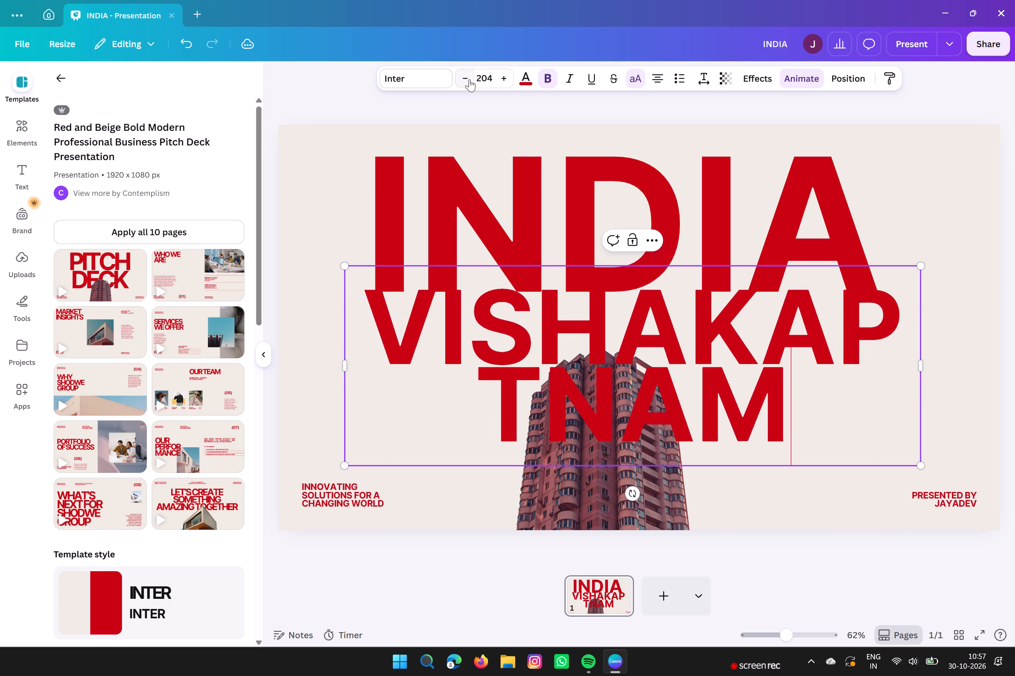
{"action": "left_click_drag", "start_coordinate": [469, 79], "coordinate": [472, 81]}
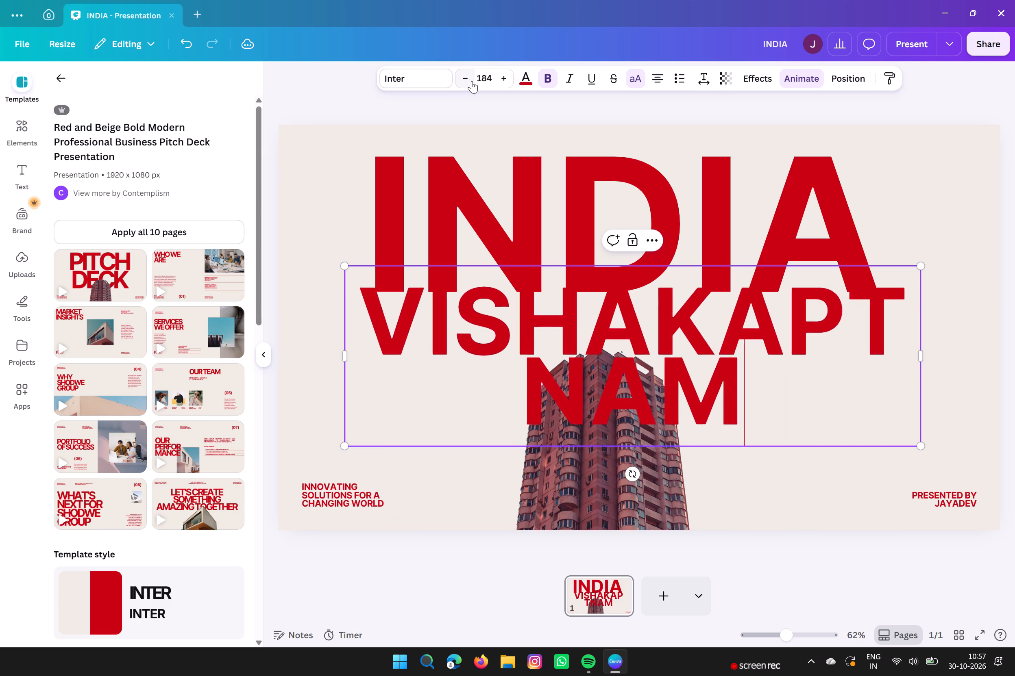
{"action": "left_click_drag", "start_coordinate": [472, 81], "coordinate": [472, 82]}
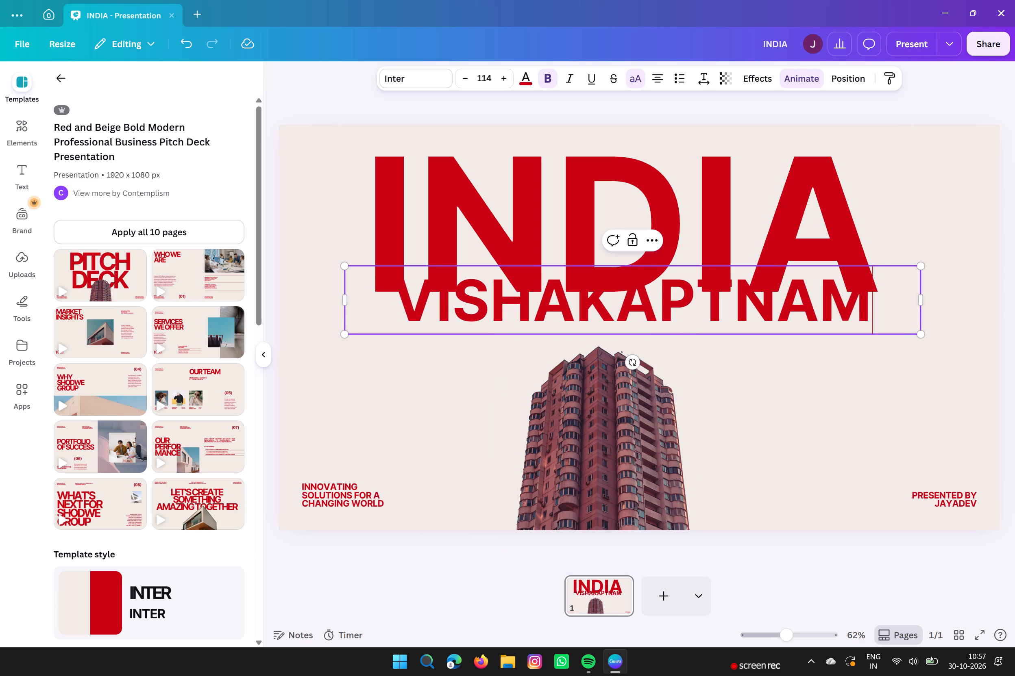
Move the VISHAKAPTNAM text down off the INDIA title and over the upper part of the building.
{"action": "left_click_drag", "start_coordinate": [652, 306], "coordinate": [656, 316]}
{"action": "left_click_drag", "start_coordinate": [682, 329], "coordinate": [677, 330]}
{"action": "left_click_drag", "start_coordinate": [673, 335], "coordinate": [678, 408]}
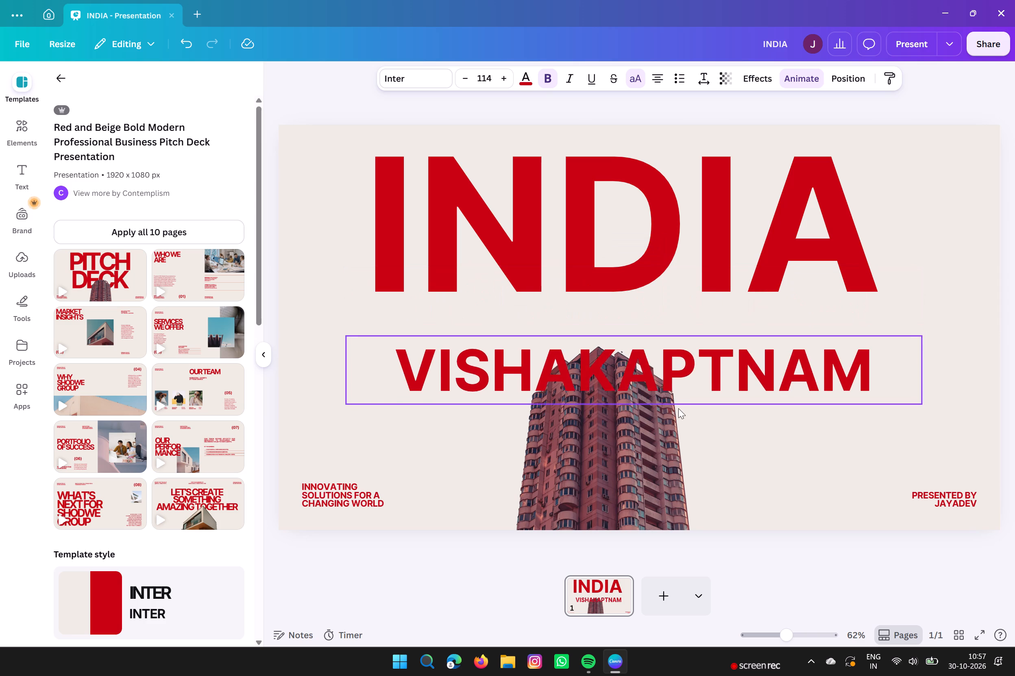
{"action": "left_click_drag", "start_coordinate": [678, 408], "coordinate": [679, 415]}
Move the INDIA title down, centred on the slide and sitting just above the VISHAKAPTNAM text.
{"action": "left_click_drag", "start_coordinate": [587, 249], "coordinate": [601, 260]}
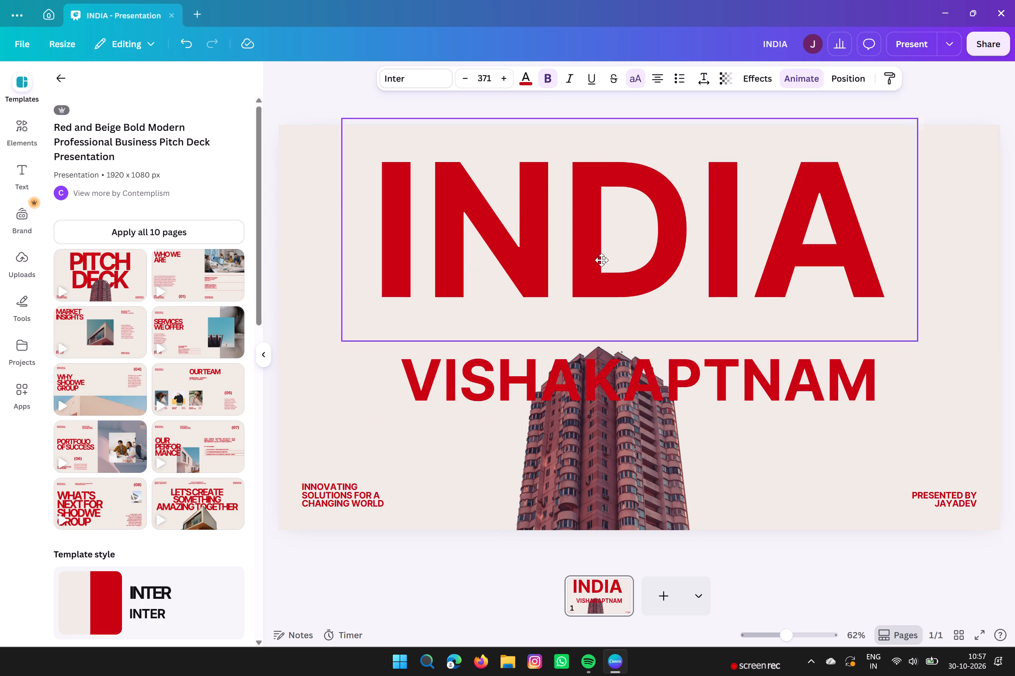
{"action": "left_click_drag", "start_coordinate": [601, 260], "coordinate": [606, 271]}
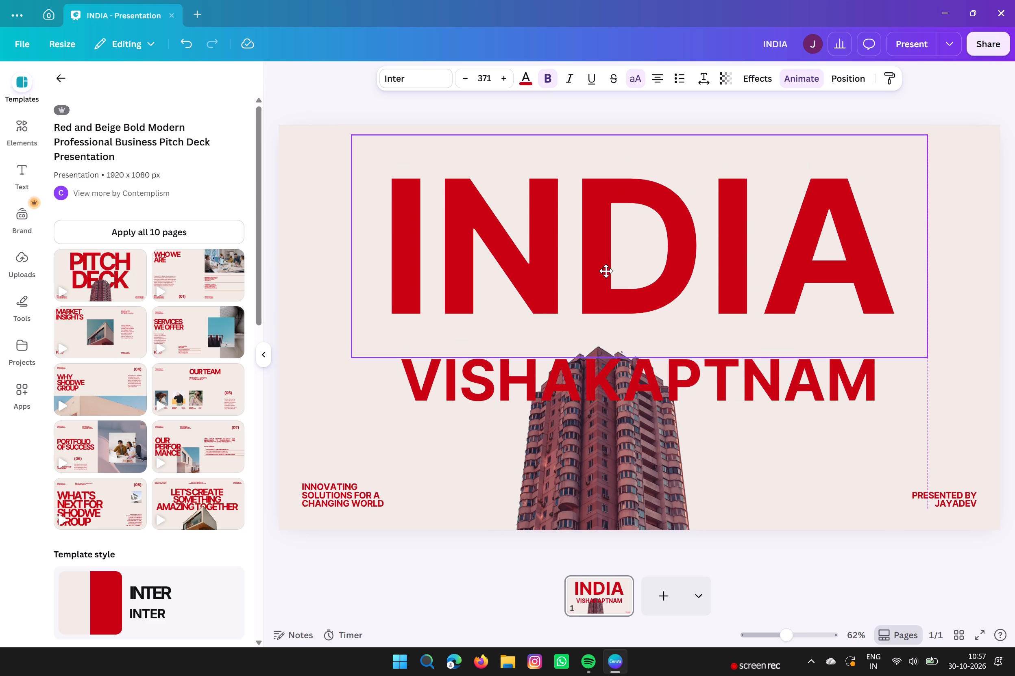
{"action": "left_click_drag", "start_coordinate": [606, 271], "coordinate": [603, 279]}
Bring the building image to the top of the layer order, in front of the VISHAKAPTNAM text.
{"action": "left_click", "coordinate": [841, 80]}
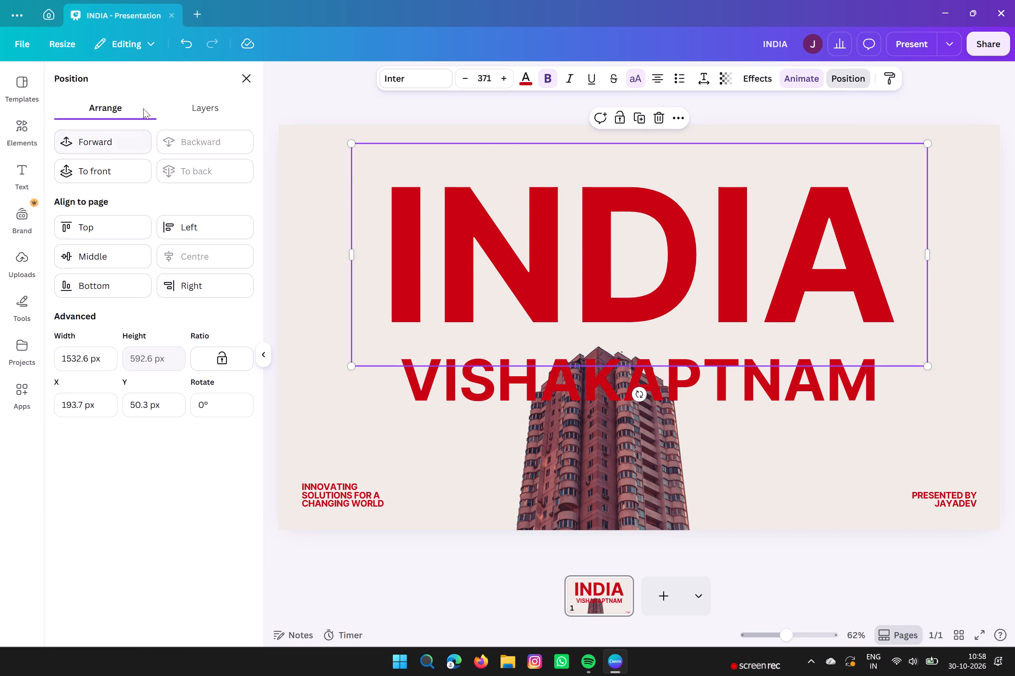
{"action": "left_click", "coordinate": [195, 108]}
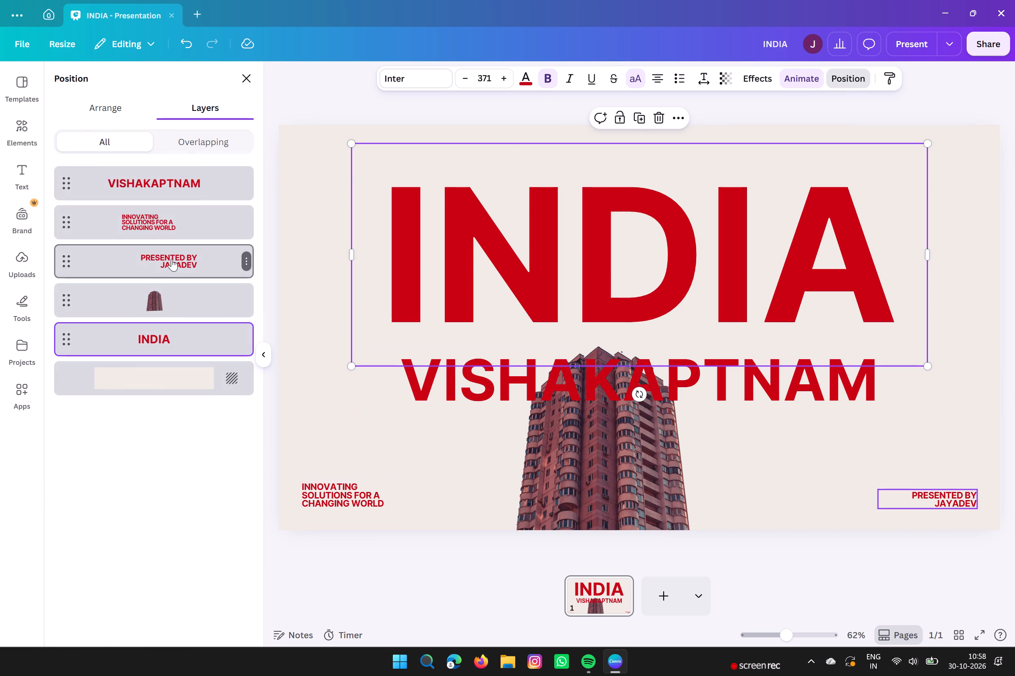
{"action": "left_click_drag", "start_coordinate": [162, 301], "coordinate": [163, 173]}
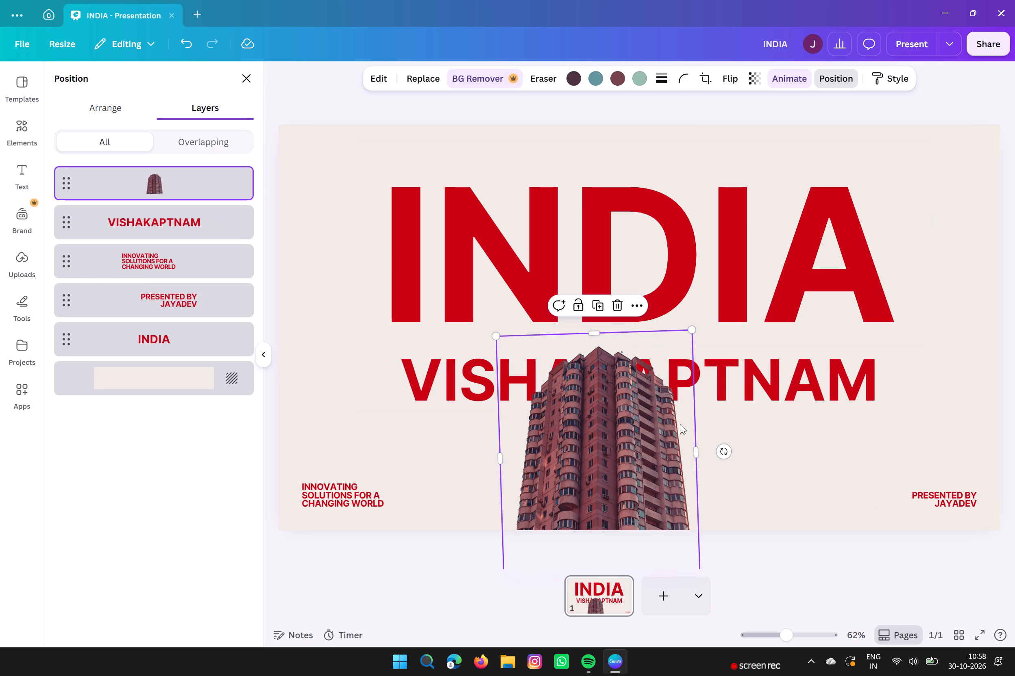
Move the VISHAKAPTNAM text up directly beneath INDIA so only the building's top overlaps its middle letters.
{"action": "left_click_drag", "start_coordinate": [743, 369], "coordinate": [740, 419]}
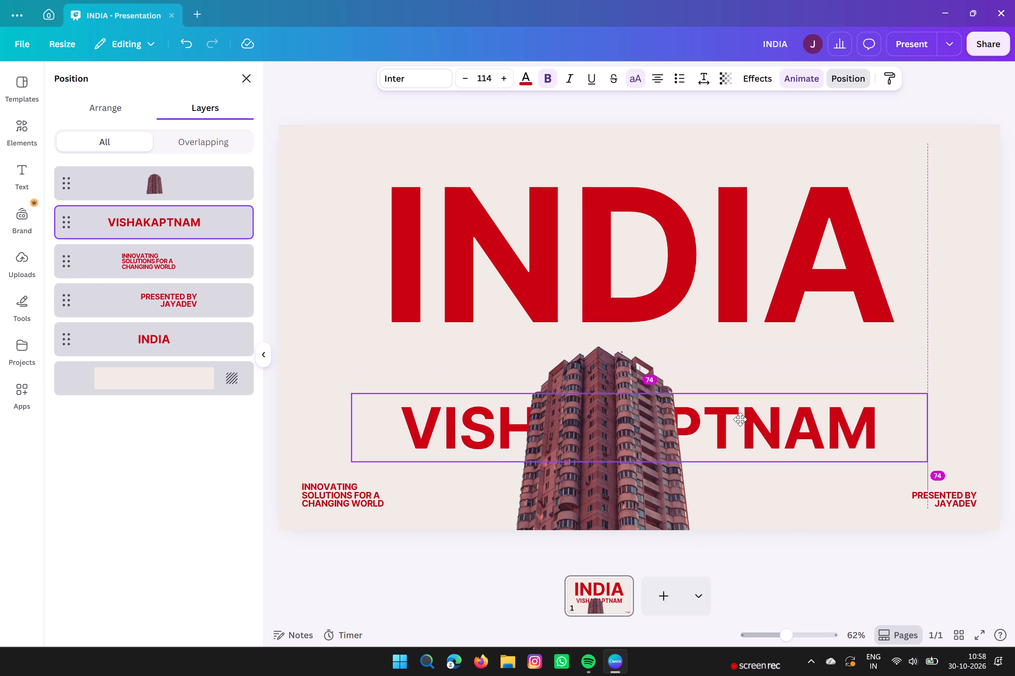
{"action": "left_click_drag", "start_coordinate": [740, 419], "coordinate": [711, 344]}
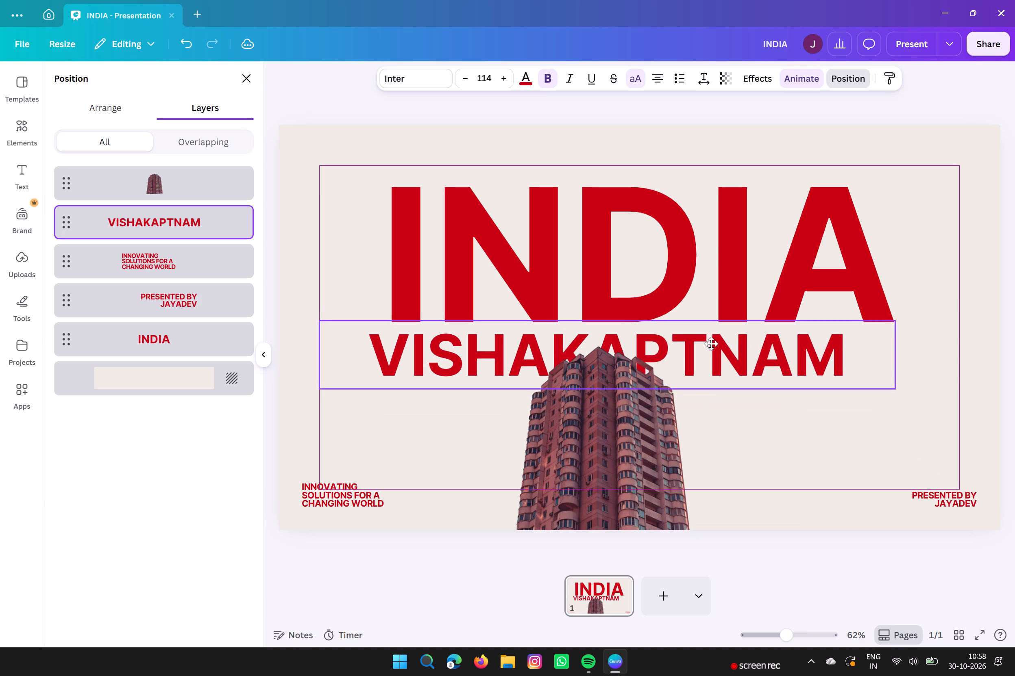
{"action": "left_click_drag", "start_coordinate": [711, 344], "coordinate": [722, 340]}
Change the slide background to the darkest plum shade among the building photo's colours, trying the lighter maroon shades first.
{"action": "left_click", "coordinate": [770, 433]}
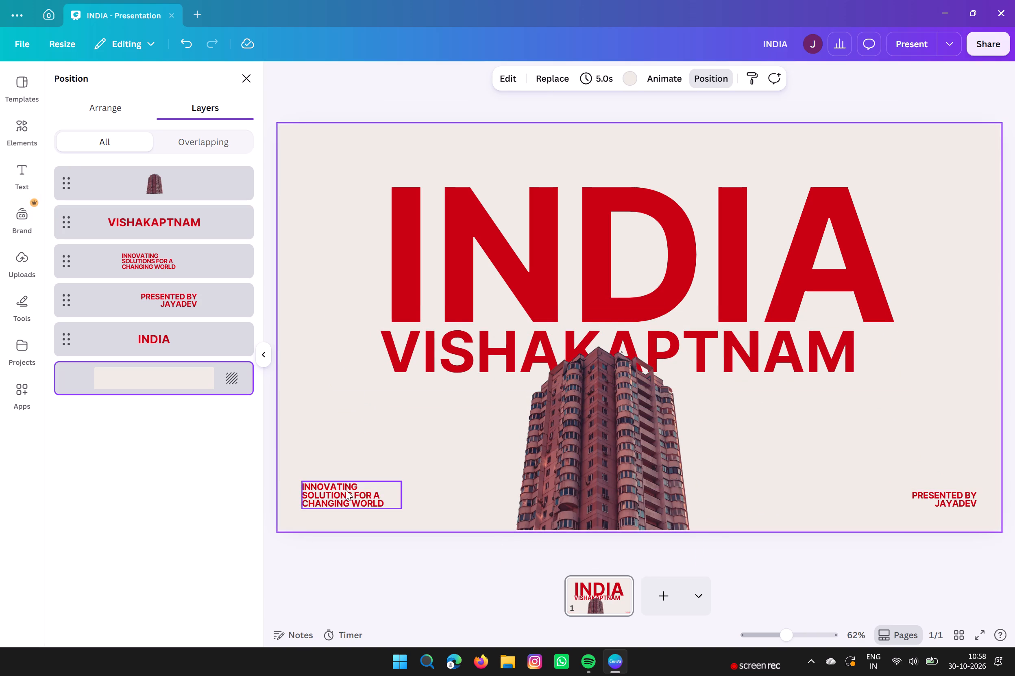
{"action": "left_click", "coordinate": [95, 103]}
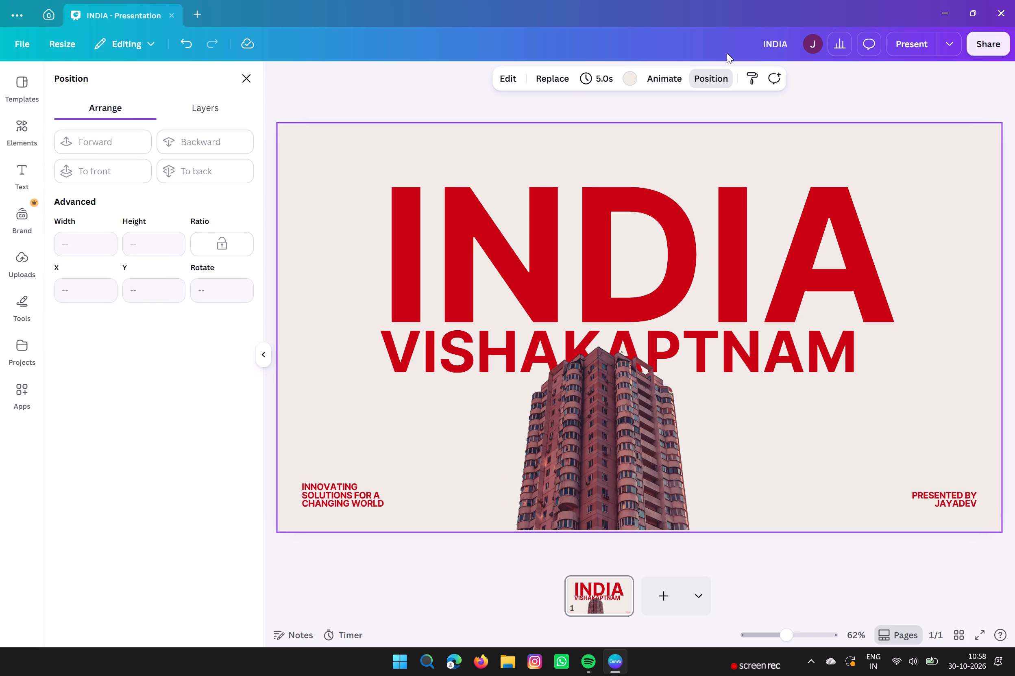
{"action": "left_click", "coordinate": [627, 81]}
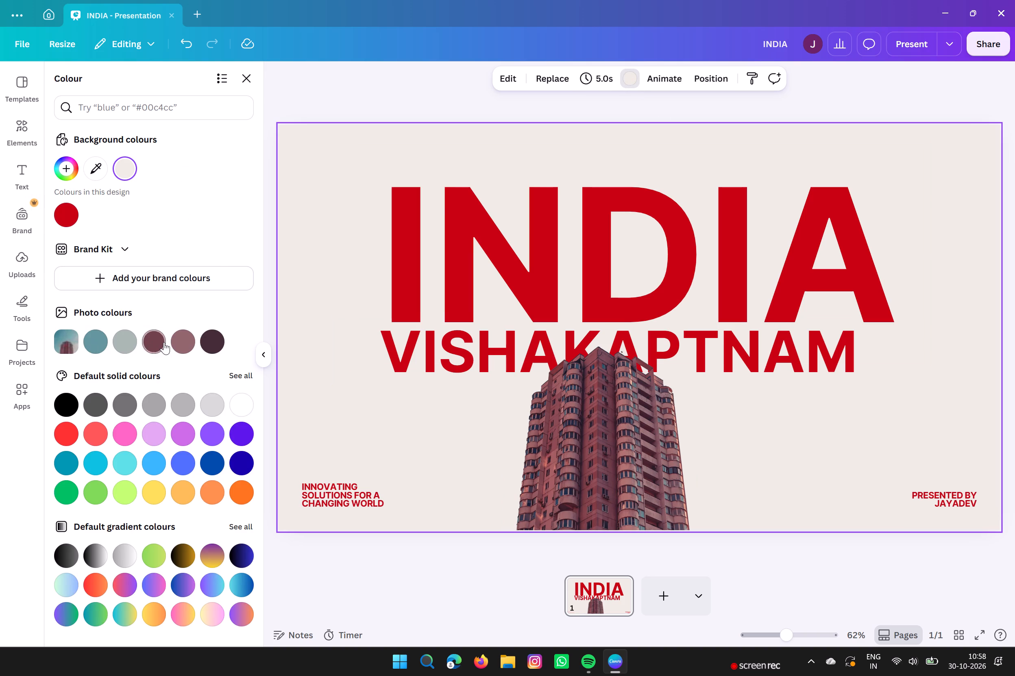
{"action": "left_click", "coordinate": [163, 342]}
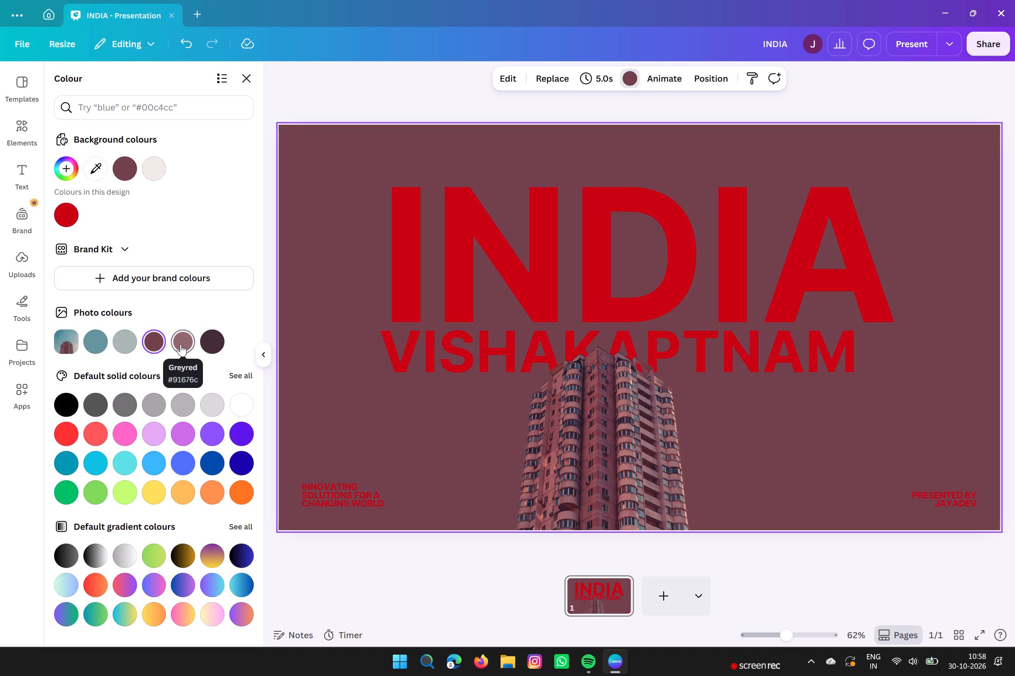
{"action": "left_click", "coordinate": [179, 342]}
{"action": "left_click", "coordinate": [205, 345]}
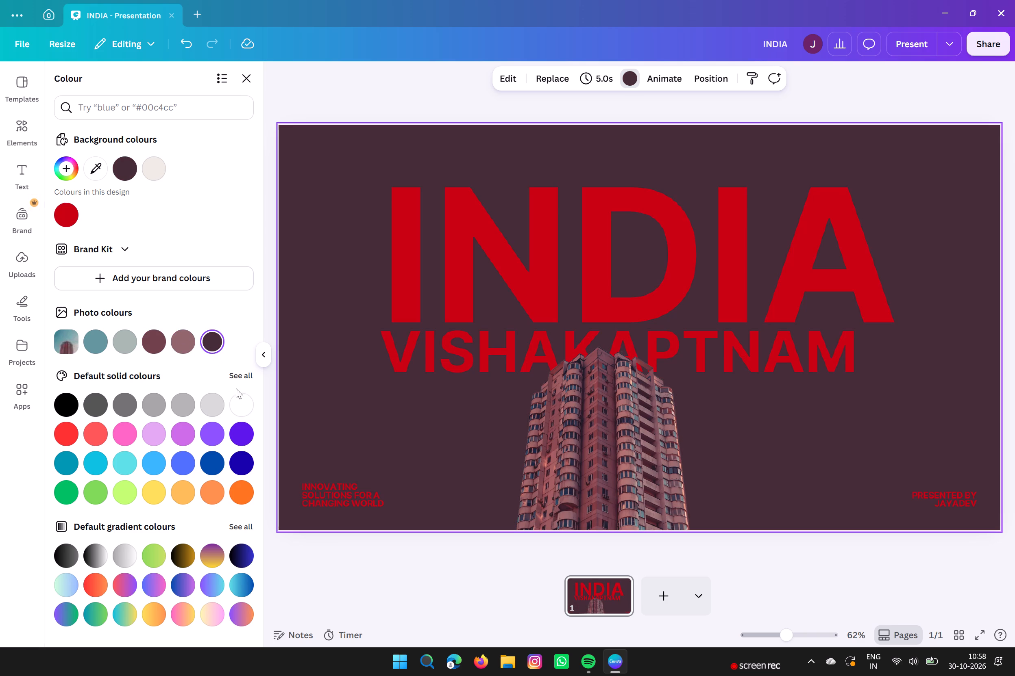
Centre the VISHAKAPTNAM text horizontally on the slide, tucked close beneath the INDIA title.
{"action": "left_click_drag", "start_coordinate": [441, 361], "coordinate": [457, 365]}
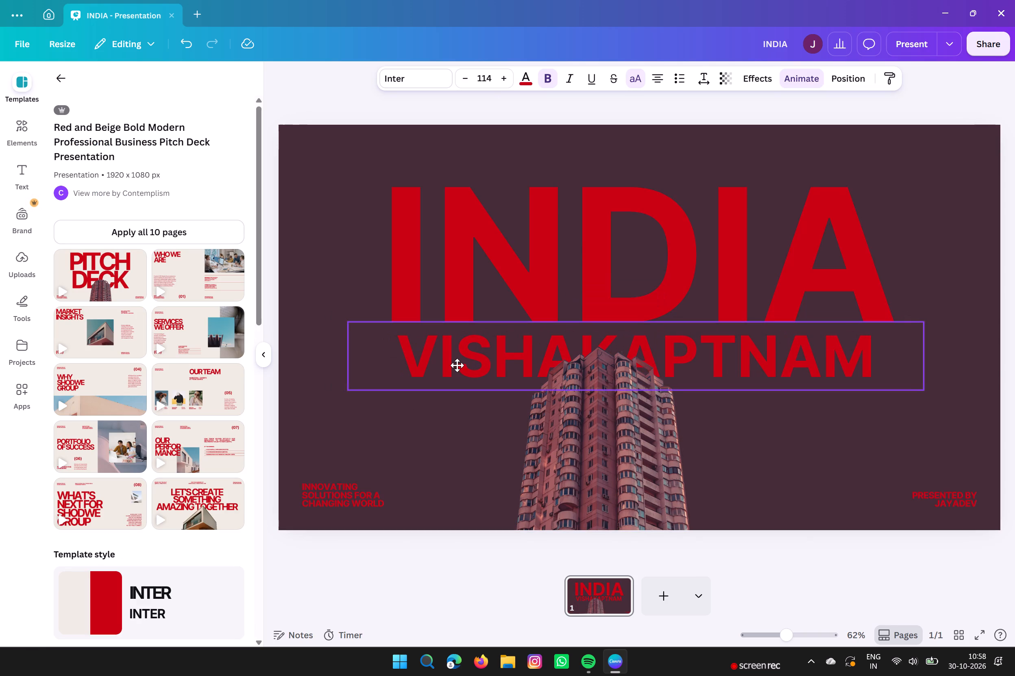
{"action": "left_click_drag", "start_coordinate": [457, 365], "coordinate": [459, 356]}
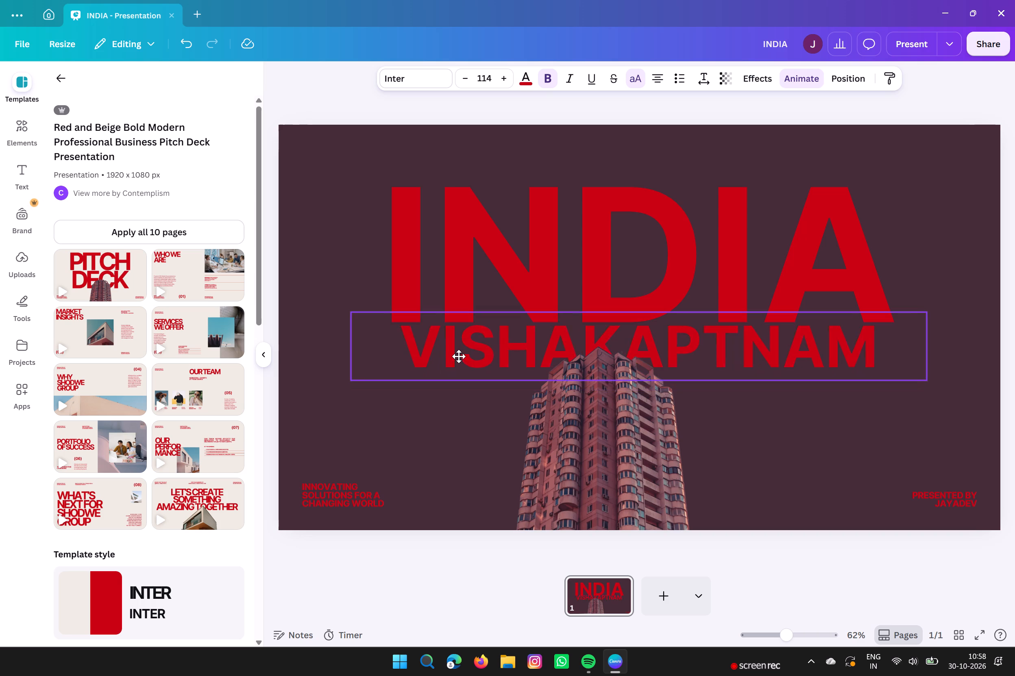
{"action": "left_click_drag", "start_coordinate": [459, 356], "coordinate": [461, 356]}
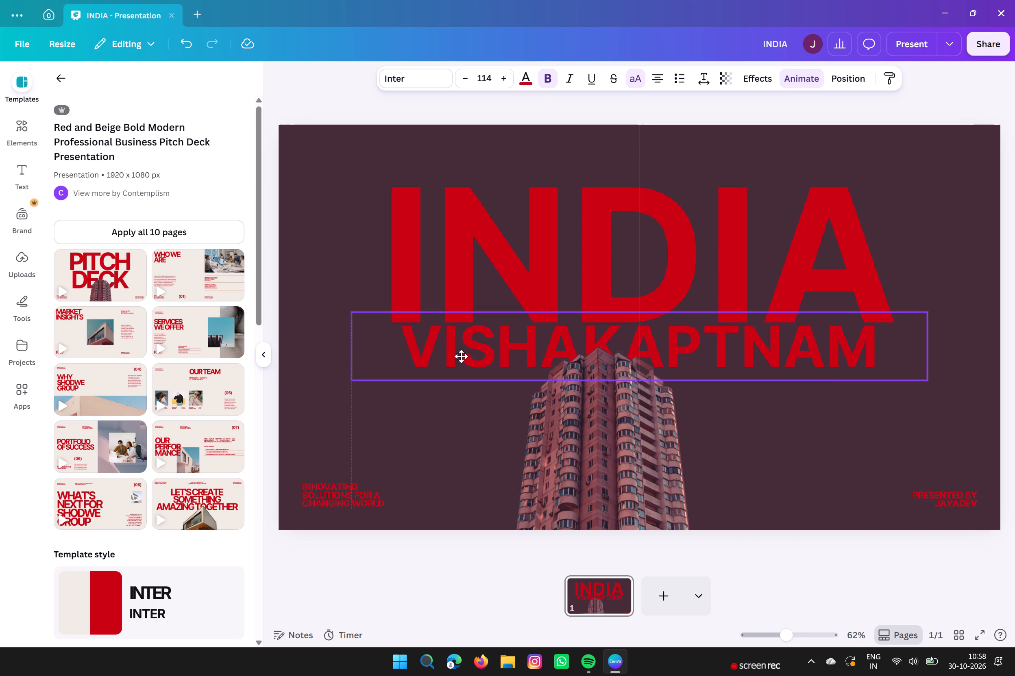
{"action": "left_click_drag", "start_coordinate": [461, 356], "coordinate": [466, 357]}
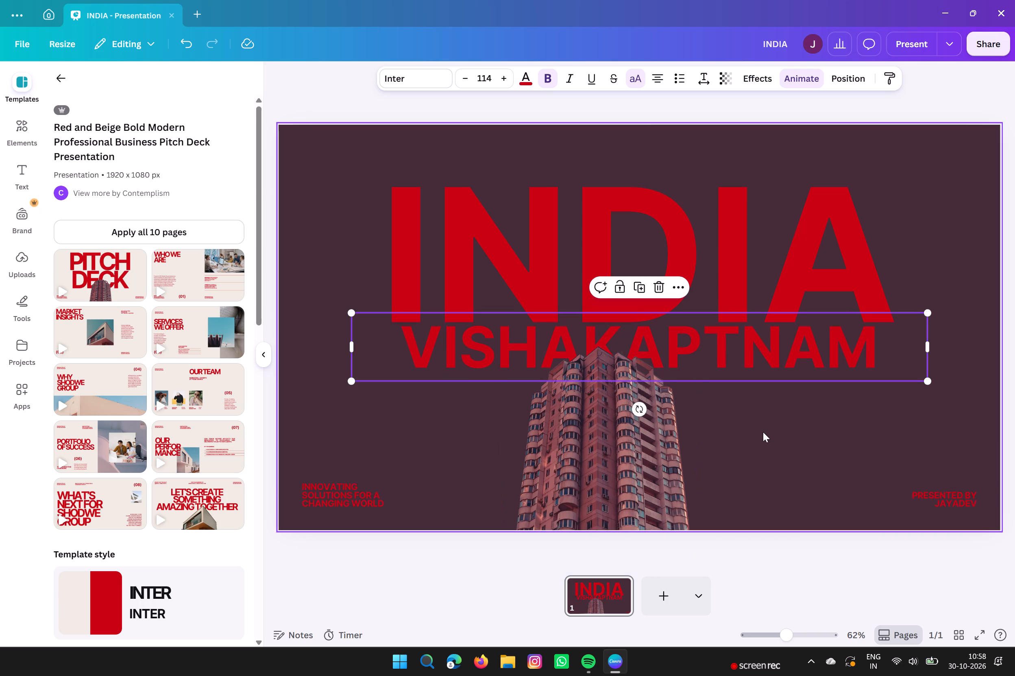
{"action": "left_click", "coordinate": [763, 432]}
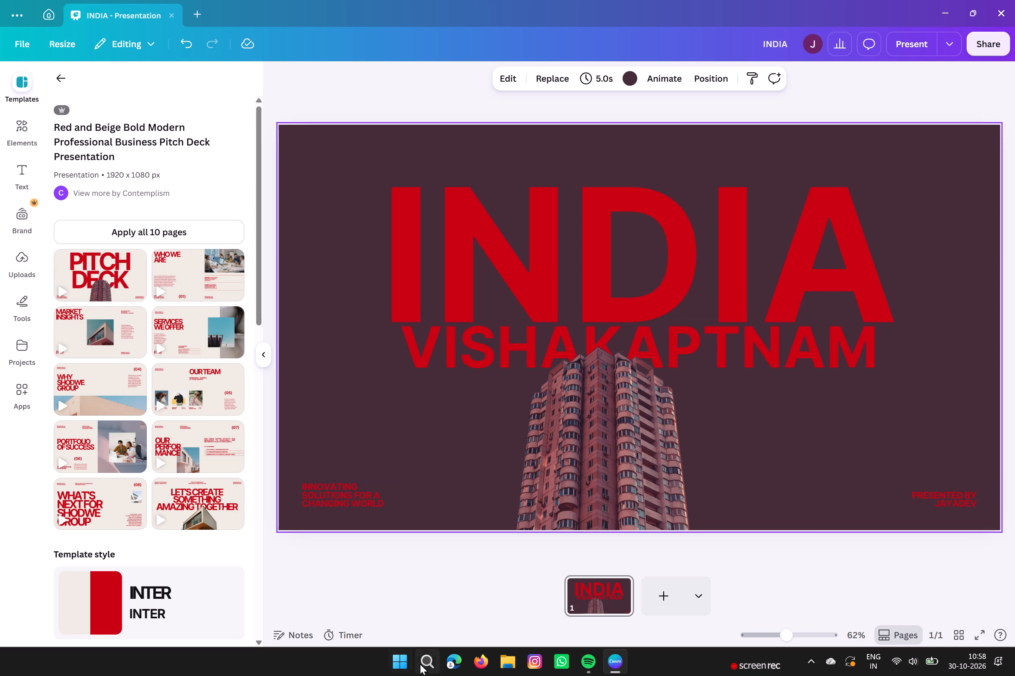
Switch to Google Chrome and search Google for images of "high rise buildings in visakhapatnam".
{"action": "left_click", "coordinate": [406, 661]}
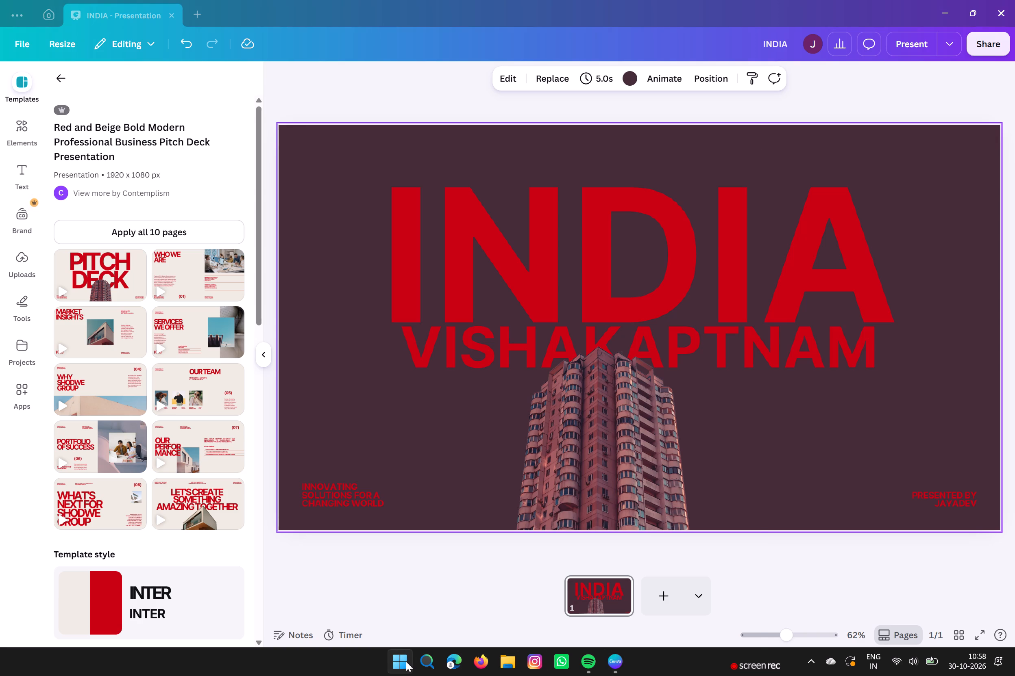
{"action": "left_click", "coordinate": [482, 489]}
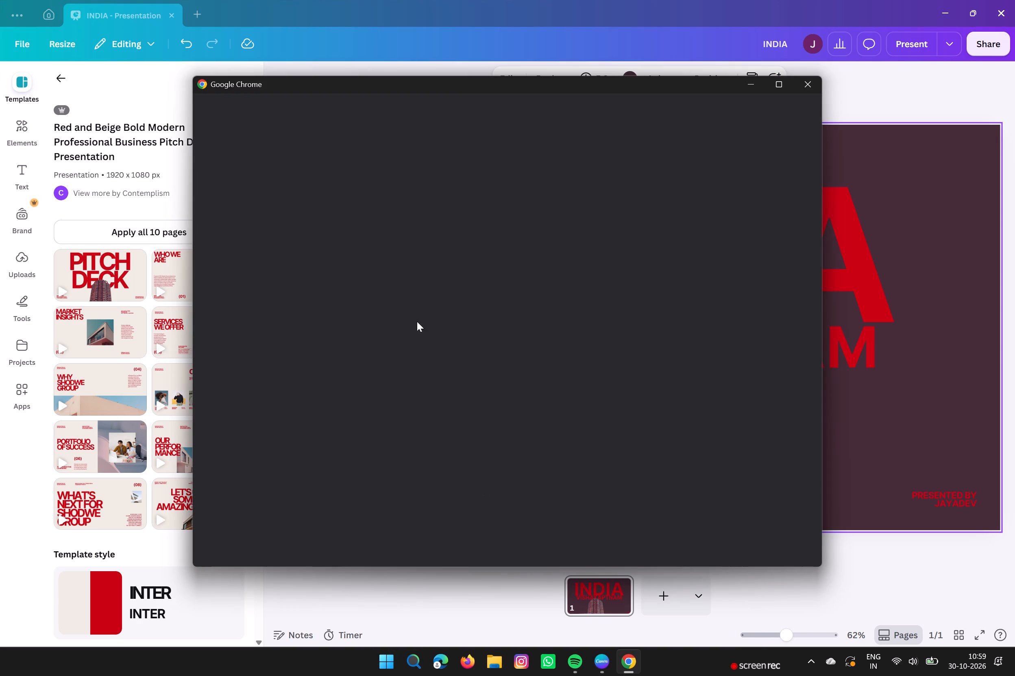
{"action": "left_click", "coordinate": [376, 372]}
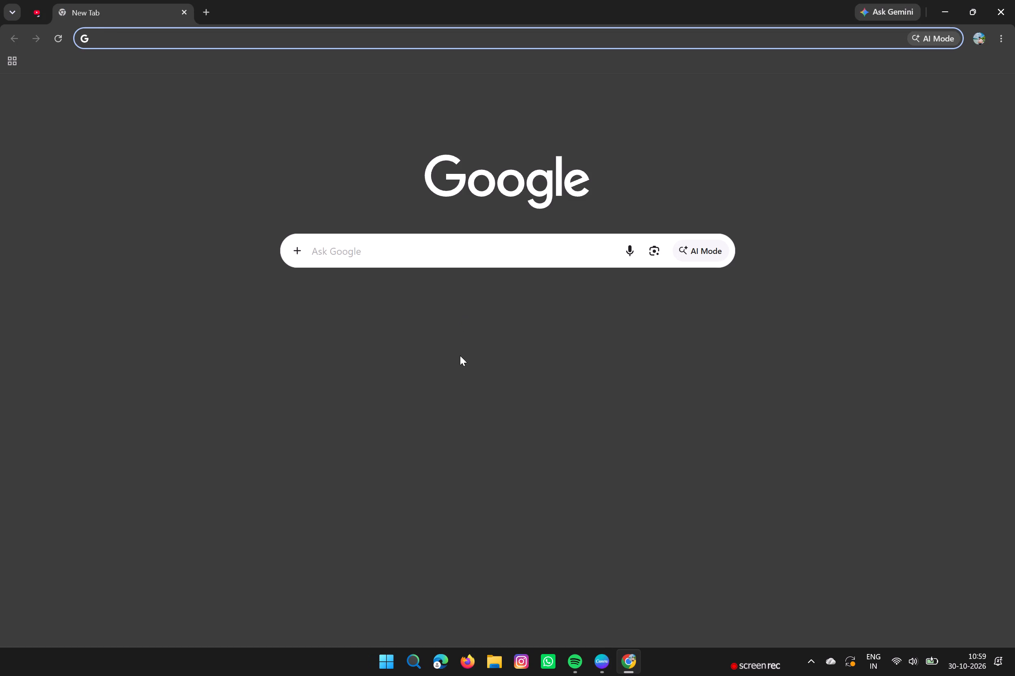
{"action": "left_click", "coordinate": [436, 249]}
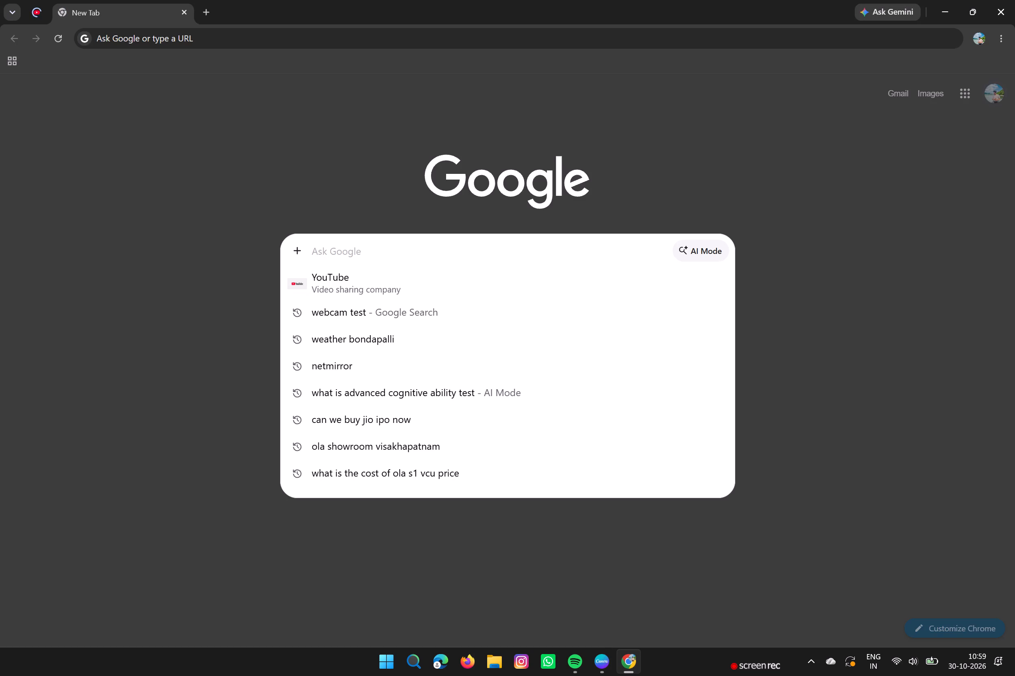
{"action": "type", "text": "BUILDINGS IN VISHAKA"}
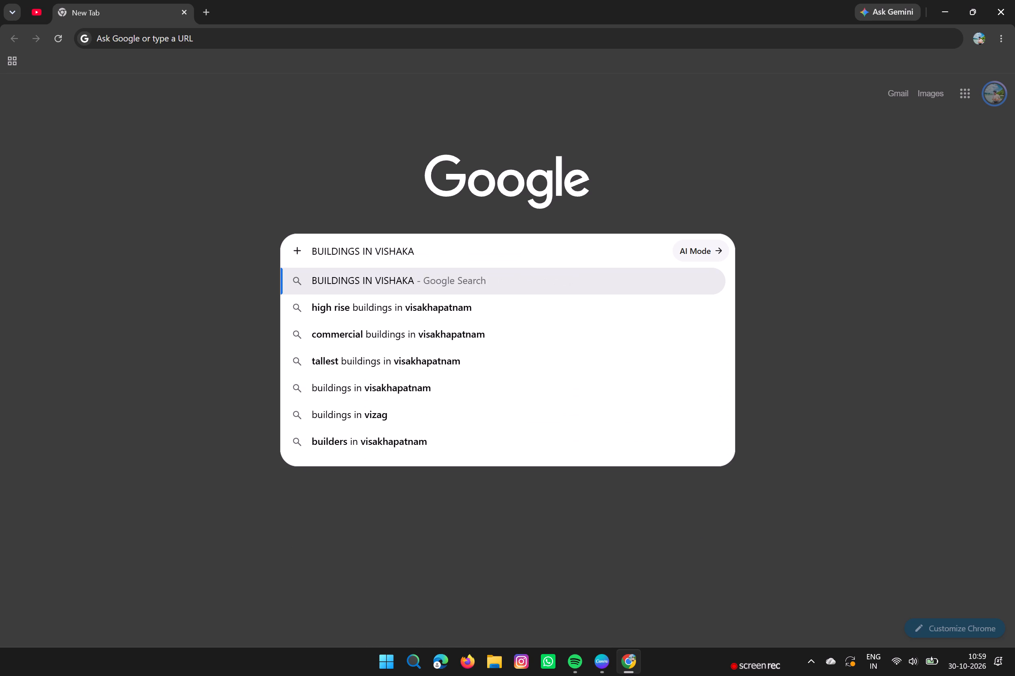
{"action": "left_click", "coordinate": [370, 315]}
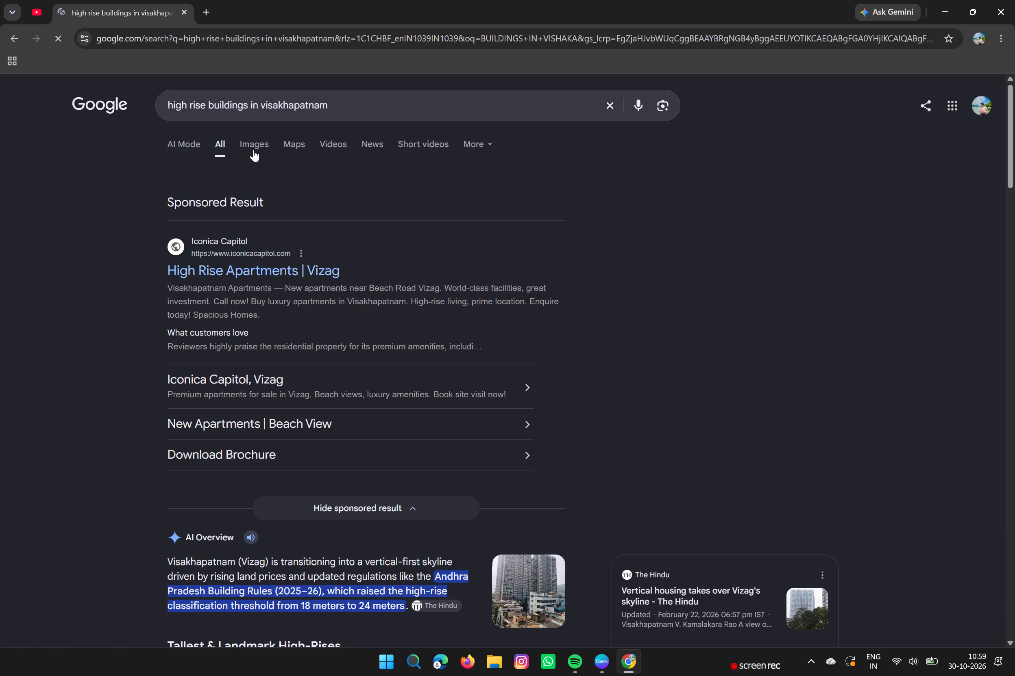
{"action": "left_click", "coordinate": [253, 149]}
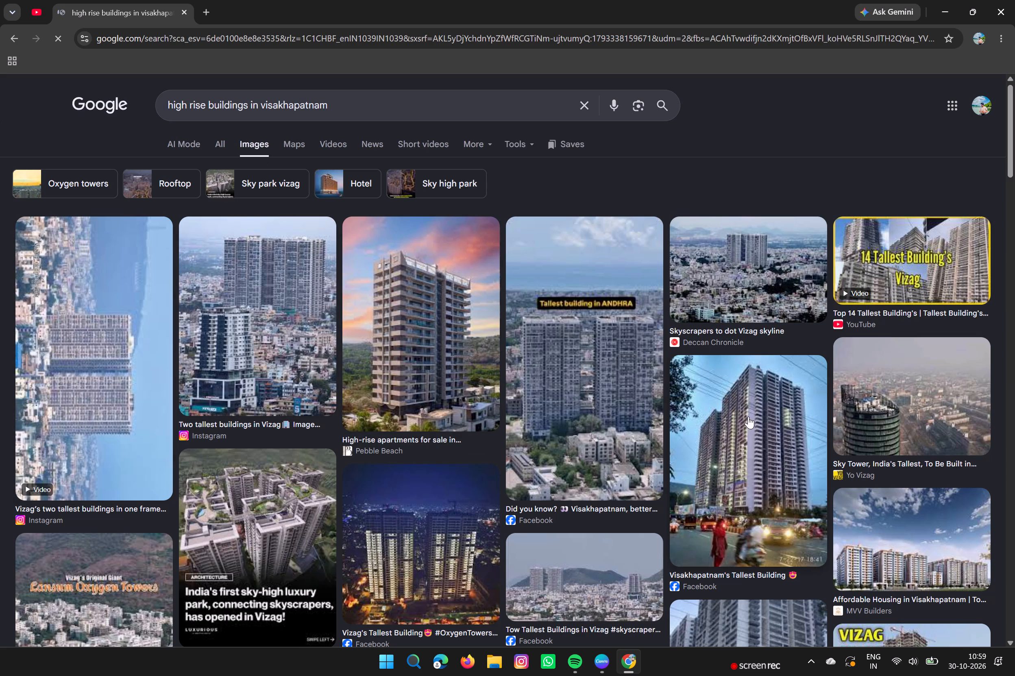
Refine the image search by adding PNG to "high rise buildings in visakhapatnam".
{"action": "left_click", "coordinate": [390, 110]}
{"action": "key", "text": "space"}
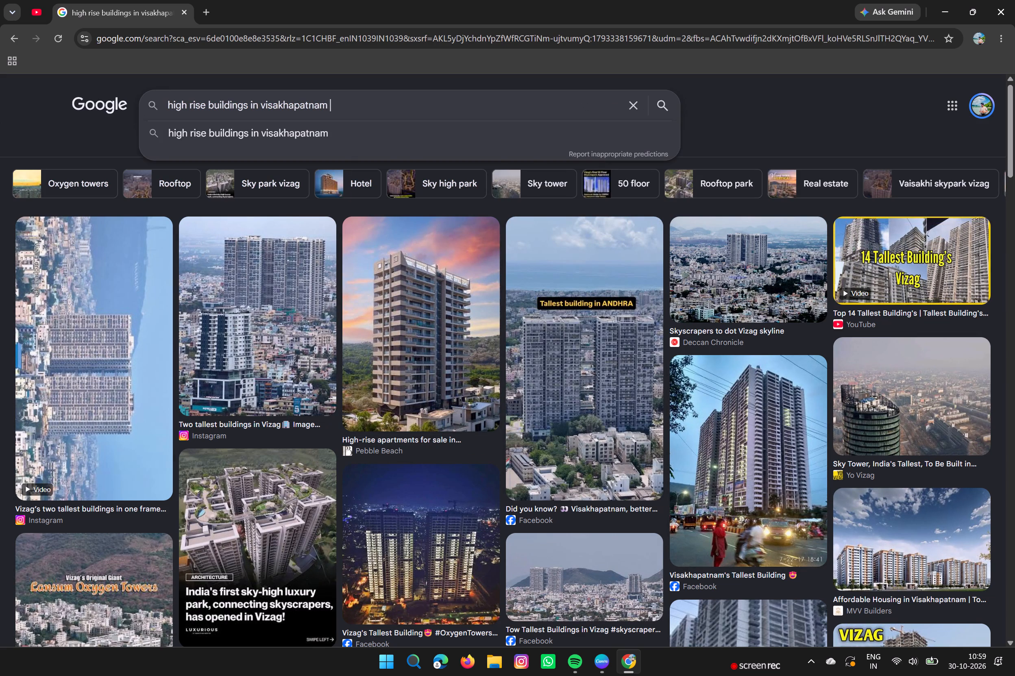
{"action": "type", "text": "PNG"}
{"action": "key", "text": "Return"}
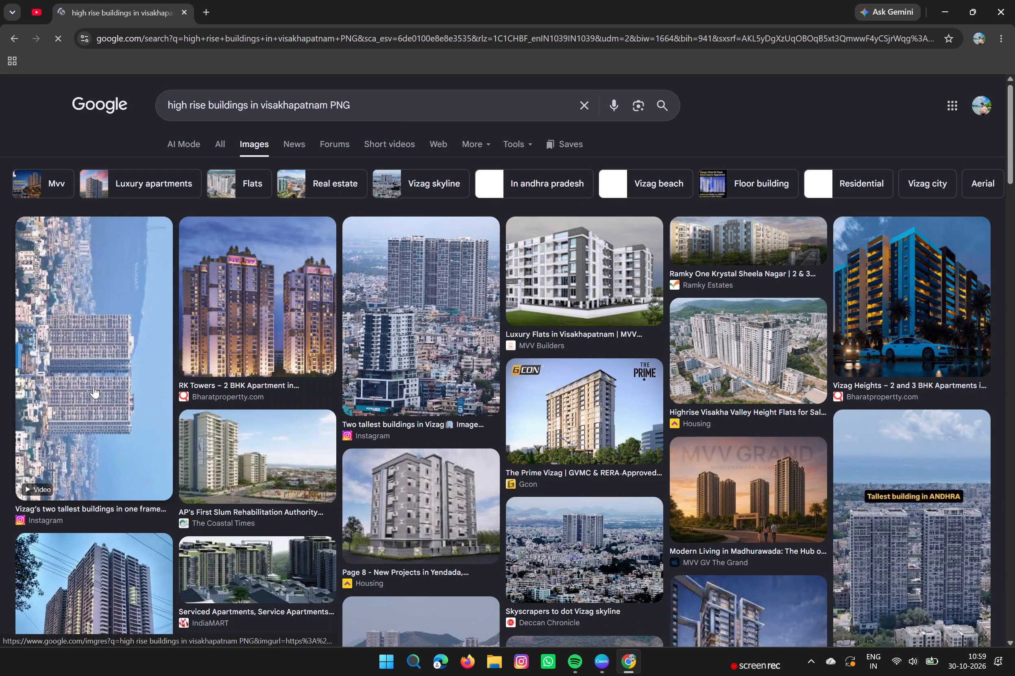
Browse the Visakhapatnam high-rise image results for a suitable building picture, previewing the Vaisakhi Skypark tower.
{"action": "scroll", "coordinate": [449, 459], "scroll_direction": "down", "scroll_amount": 3}
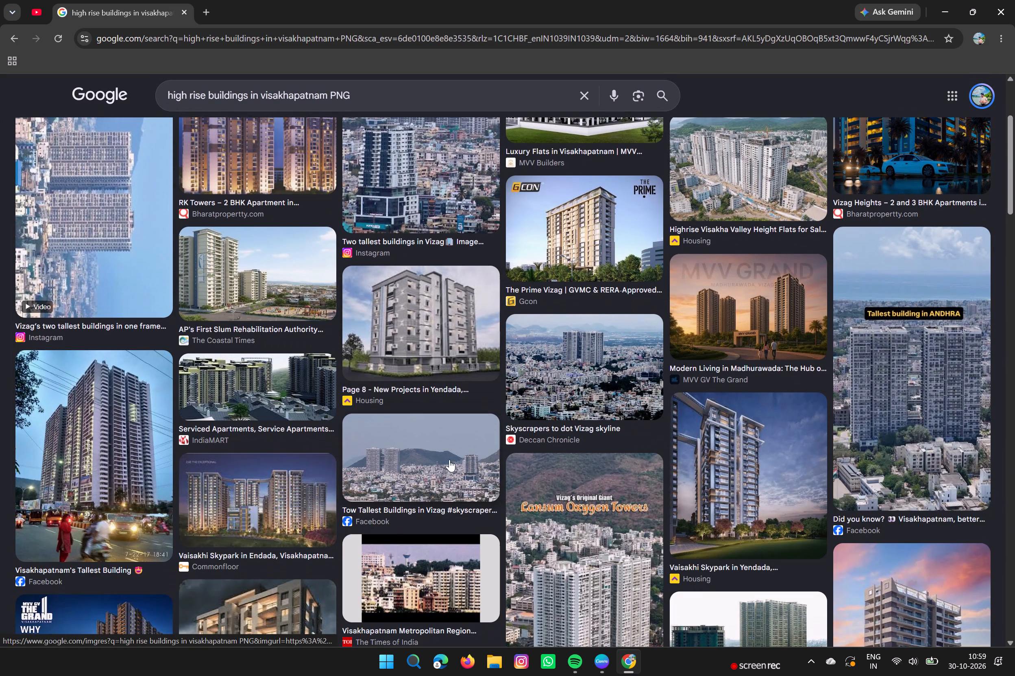
{"action": "left_click", "coordinate": [758, 465]}
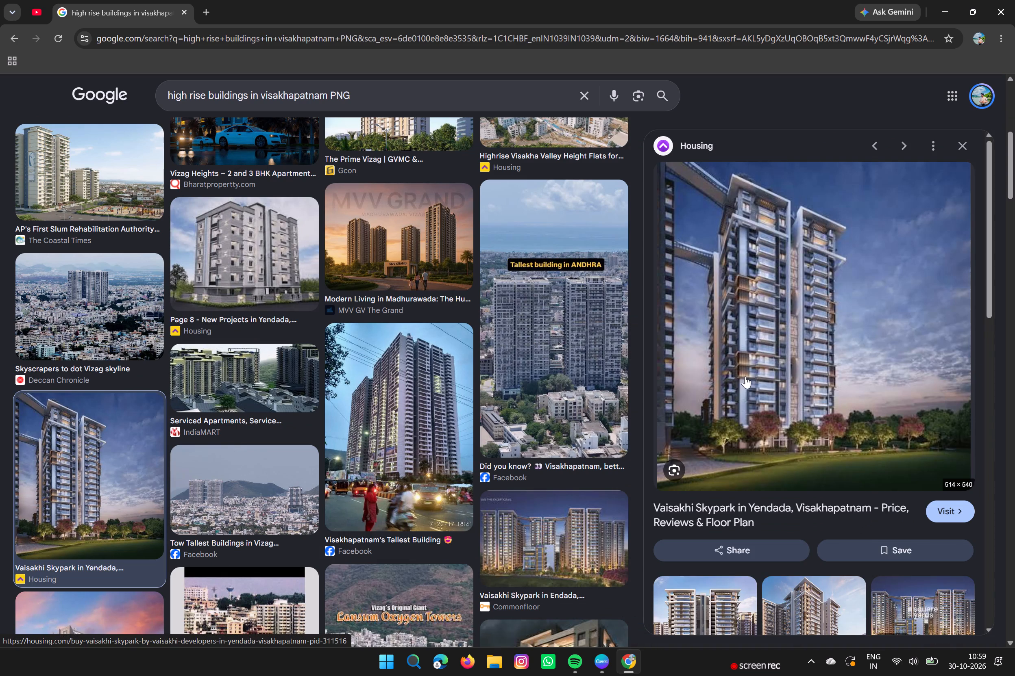
{"action": "right_click", "coordinate": [766, 375]}
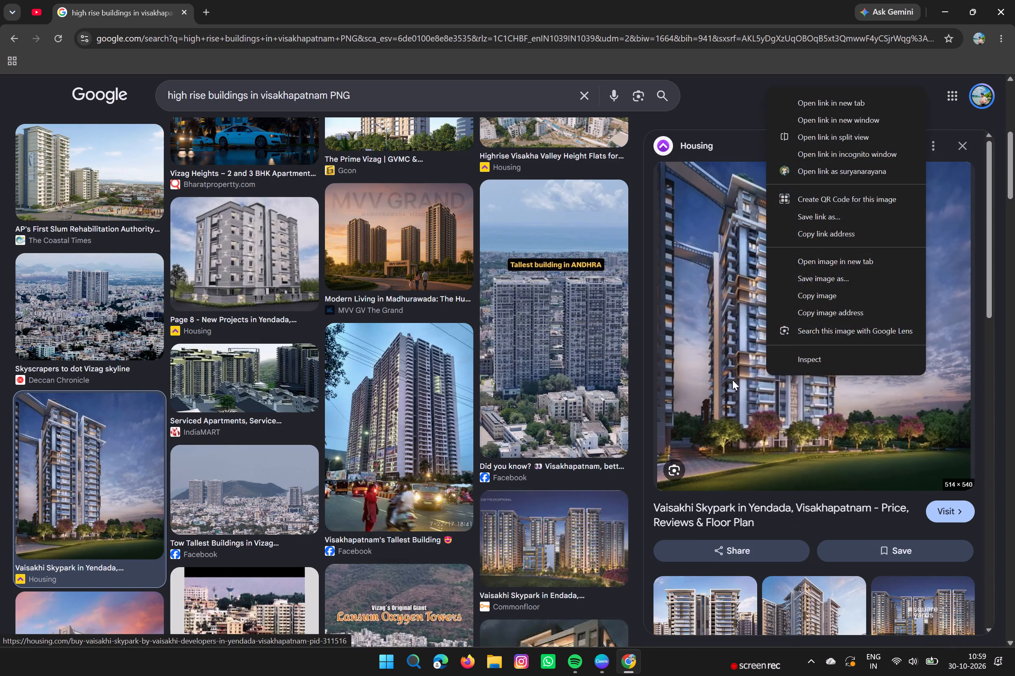
{"action": "scroll", "coordinate": [733, 382], "scroll_direction": "down", "scroll_amount": 3}
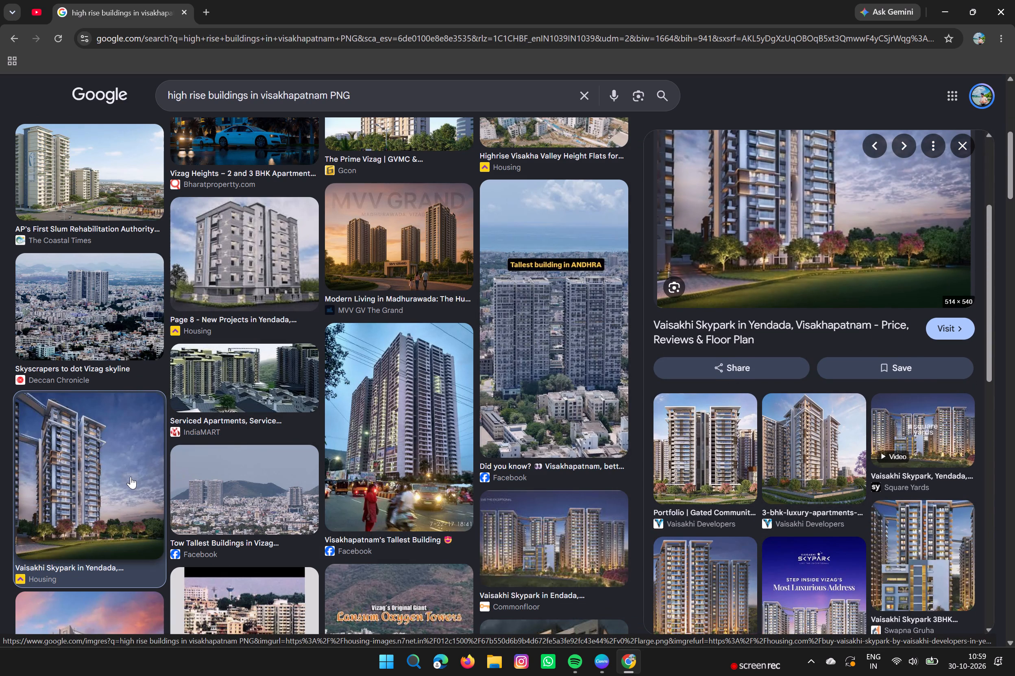
{"action": "scroll", "coordinate": [221, 384], "scroll_direction": "down", "scroll_amount": 6}
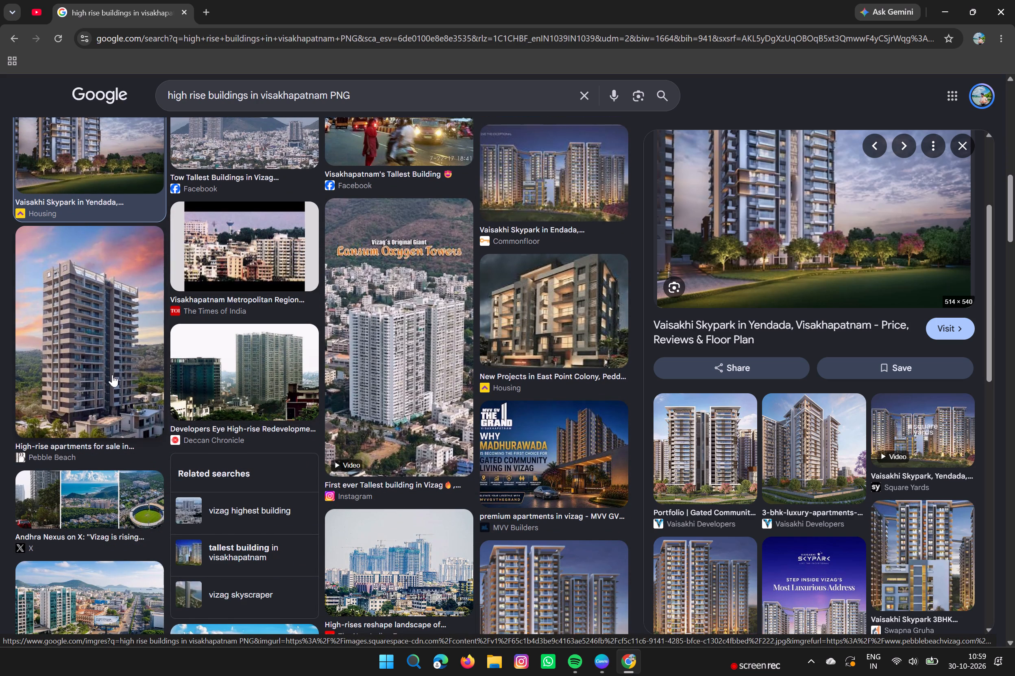
{"action": "scroll", "coordinate": [199, 410], "scroll_direction": "down", "scroll_amount": 5}
{"action": "scroll", "coordinate": [292, 410], "scroll_direction": "down", "scroll_amount": 4}
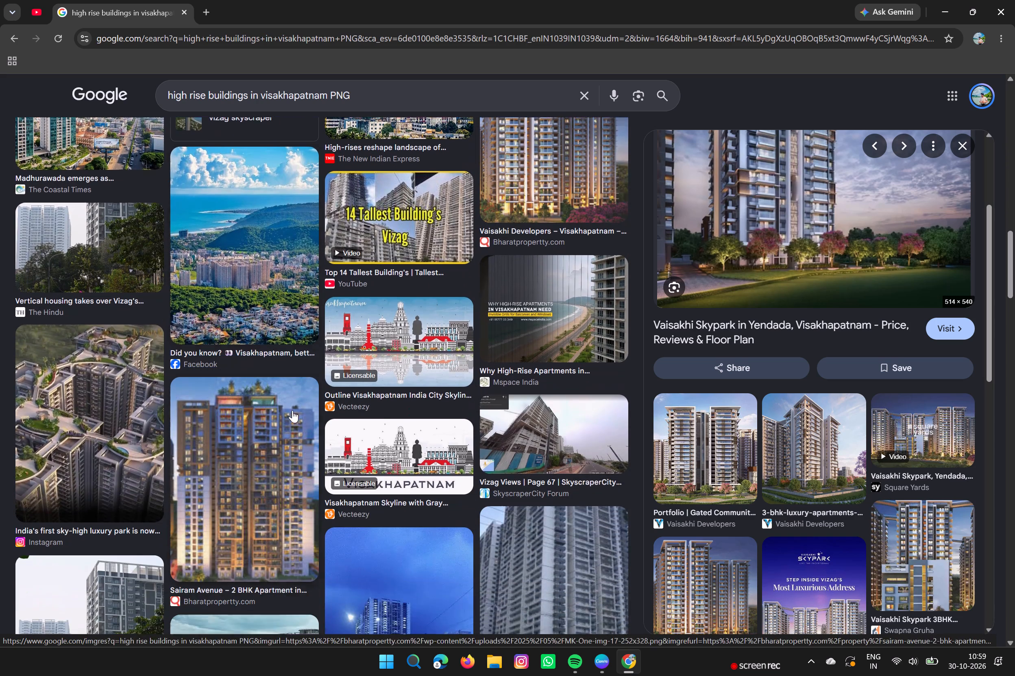
{"action": "scroll", "coordinate": [292, 410], "scroll_direction": "down", "scroll_amount": 5}
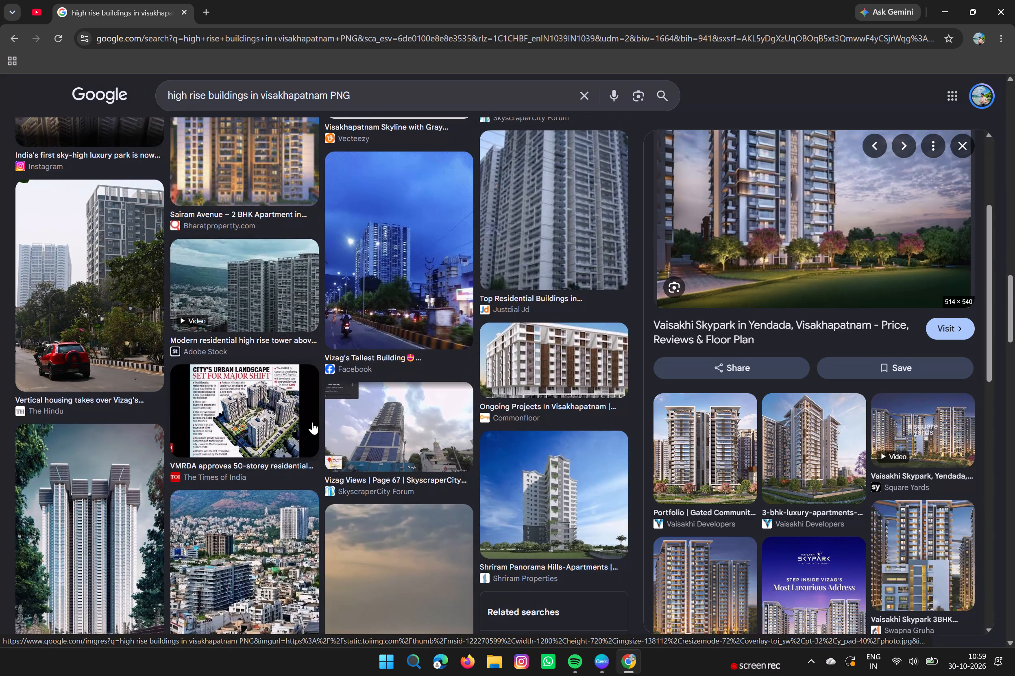
{"action": "scroll", "coordinate": [319, 427], "scroll_direction": "down", "scroll_amount": 4}
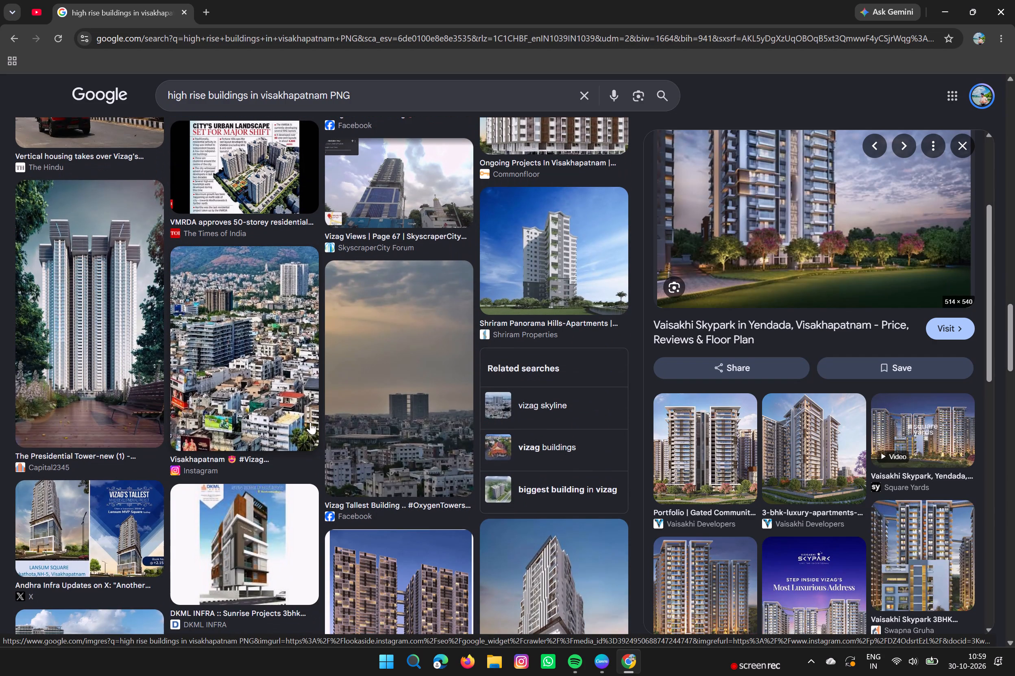
{"action": "scroll", "coordinate": [197, 396], "scroll_direction": "up", "scroll_amount": 18}
{"action": "scroll", "coordinate": [197, 395], "scroll_direction": "down", "scroll_amount": 1}
{"action": "scroll", "coordinate": [197, 395], "scroll_direction": "up", "scroll_amount": 2}
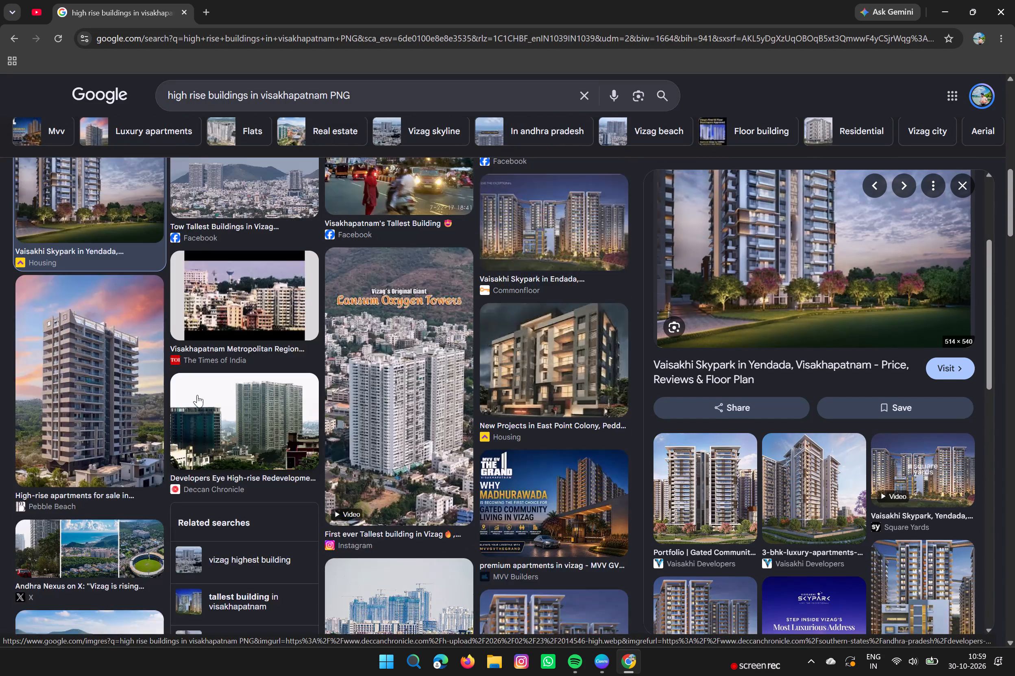
{"action": "scroll", "coordinate": [197, 395], "scroll_direction": "up", "scroll_amount": 1}
{"action": "scroll", "coordinate": [197, 395], "scroll_direction": "down", "scroll_amount": 1}
{"action": "scroll", "coordinate": [197, 395], "scroll_direction": "up", "scroll_amount": 9}
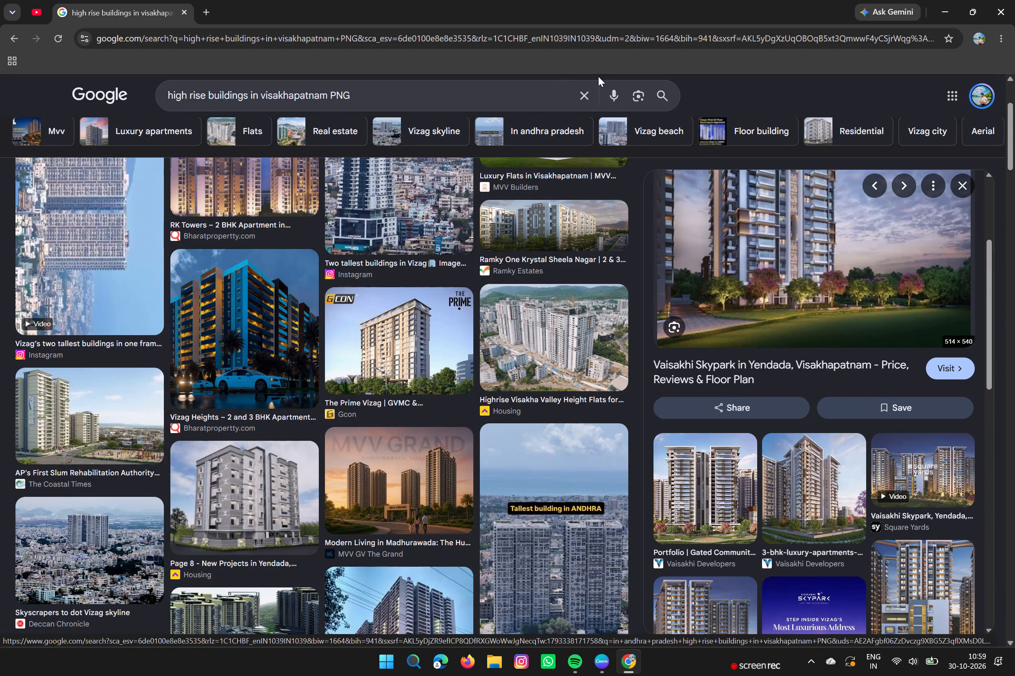
Replace the image search with "BUILDINGS PNG".
{"action": "left_click", "coordinate": [589, 98]}
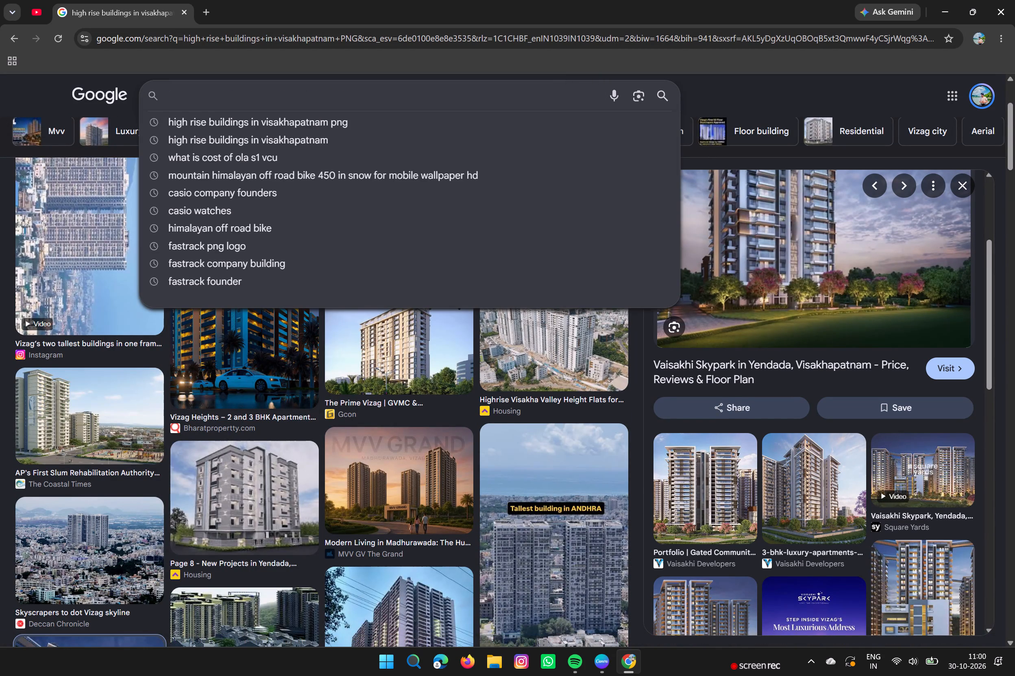
{"action": "type", "text": "BUILDINGS P"}
{"action": "type", "text": "NG"}
{"action": "key", "text": "Return"}
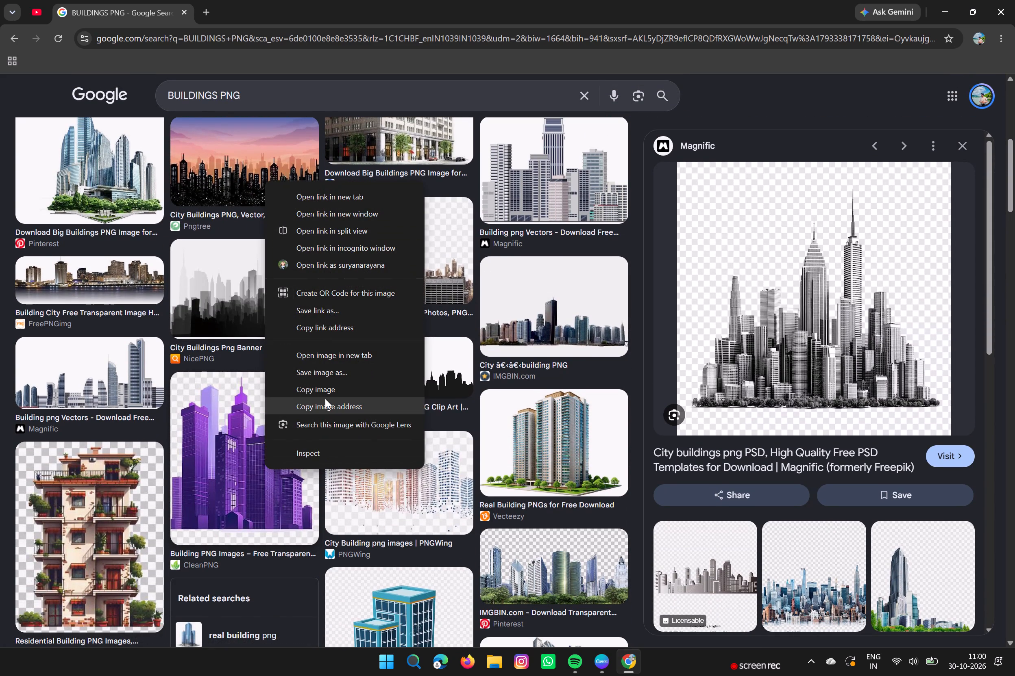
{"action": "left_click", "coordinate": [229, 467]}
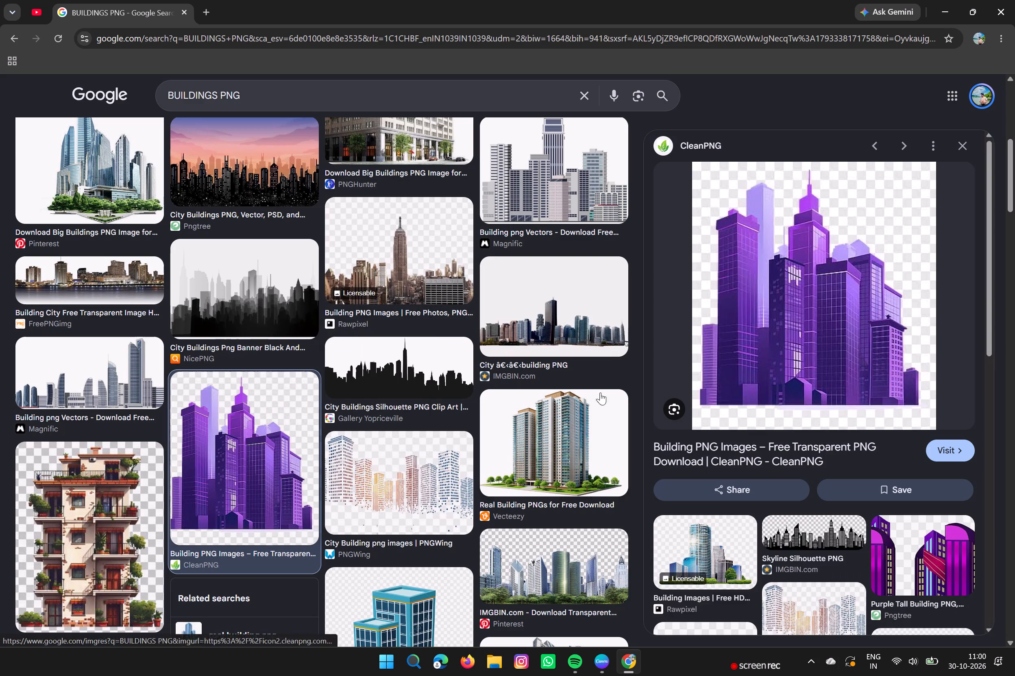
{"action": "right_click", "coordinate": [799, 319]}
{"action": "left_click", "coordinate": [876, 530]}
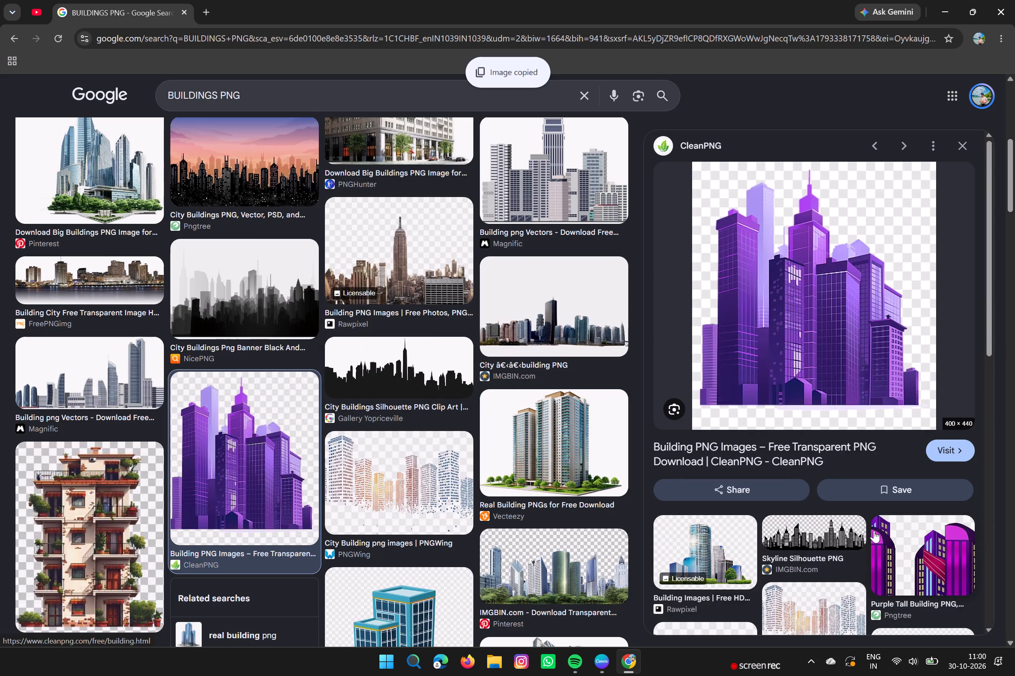
Switch to Canva and move the building photo up to the slide's left edge, partly off the slide and clear of the titles.
{"action": "left_click", "coordinate": [607, 665]}
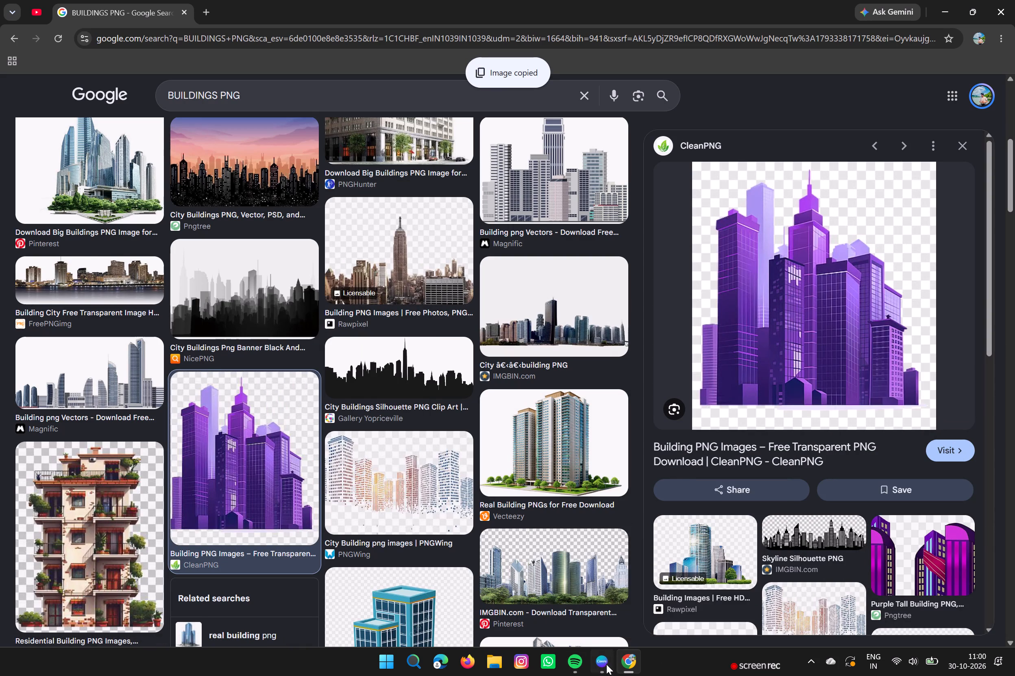
{"action": "right_click", "coordinate": [590, 418]}
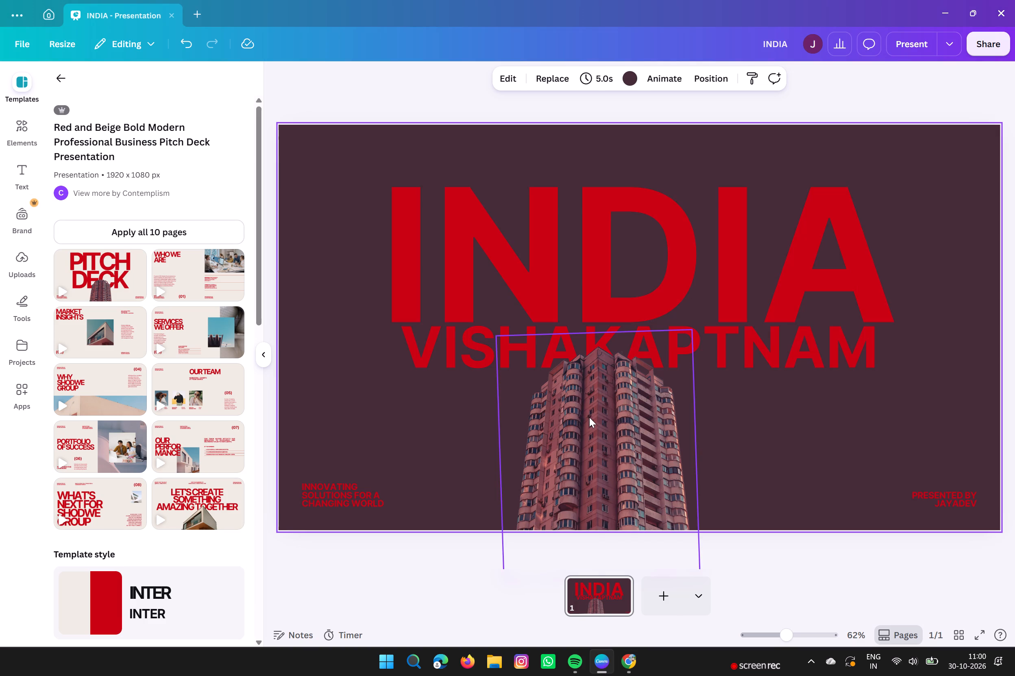
{"action": "left_click_drag", "start_coordinate": [572, 415], "coordinate": [408, 456]}
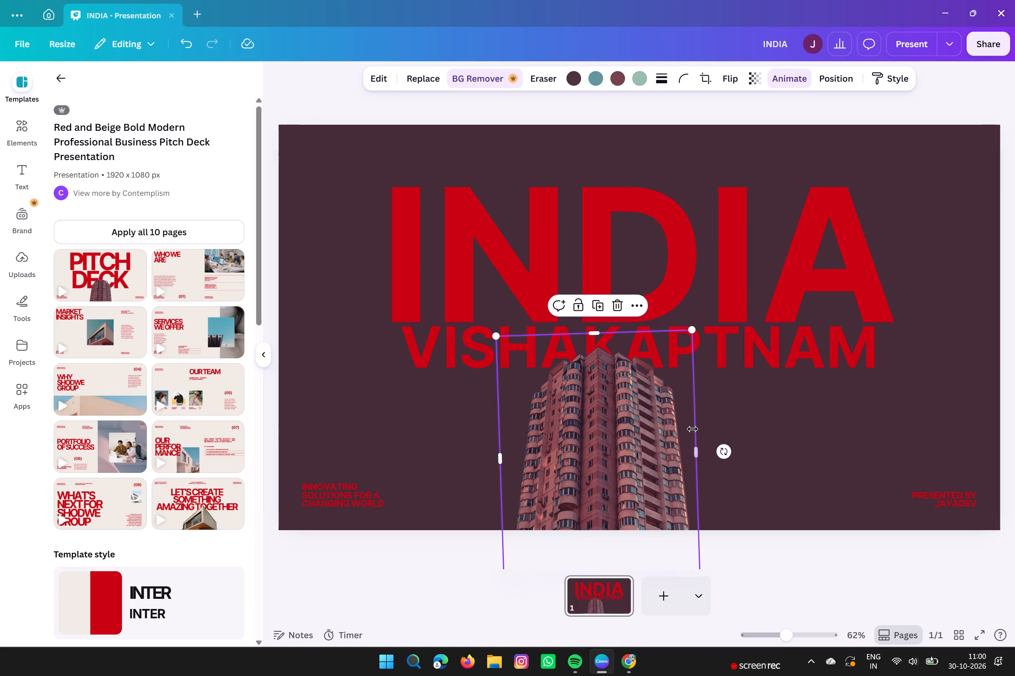
{"action": "left_click_drag", "start_coordinate": [682, 402], "coordinate": [596, 465]}
{"action": "left_click_drag", "start_coordinate": [596, 465], "coordinate": [320, 223]}
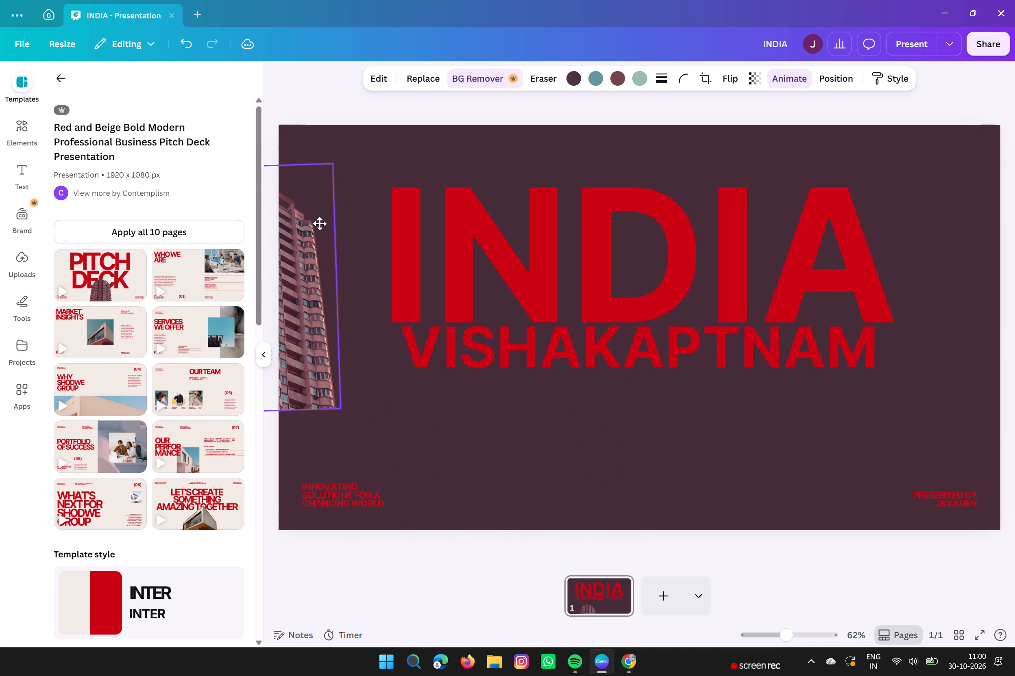
{"action": "left_click_drag", "start_coordinate": [320, 223], "coordinate": [326, 220]}
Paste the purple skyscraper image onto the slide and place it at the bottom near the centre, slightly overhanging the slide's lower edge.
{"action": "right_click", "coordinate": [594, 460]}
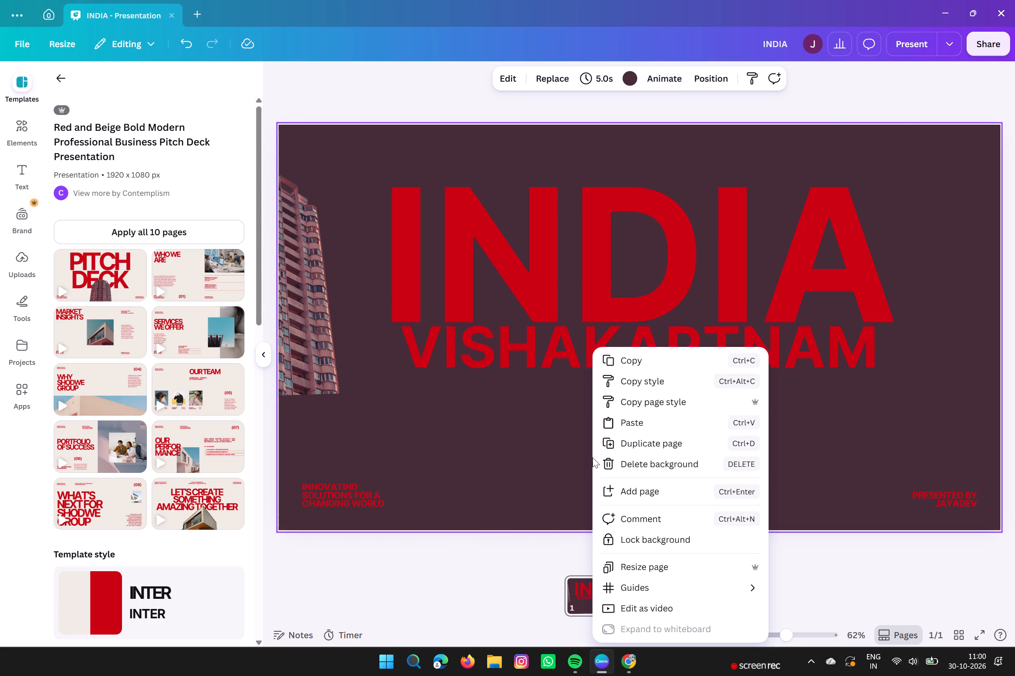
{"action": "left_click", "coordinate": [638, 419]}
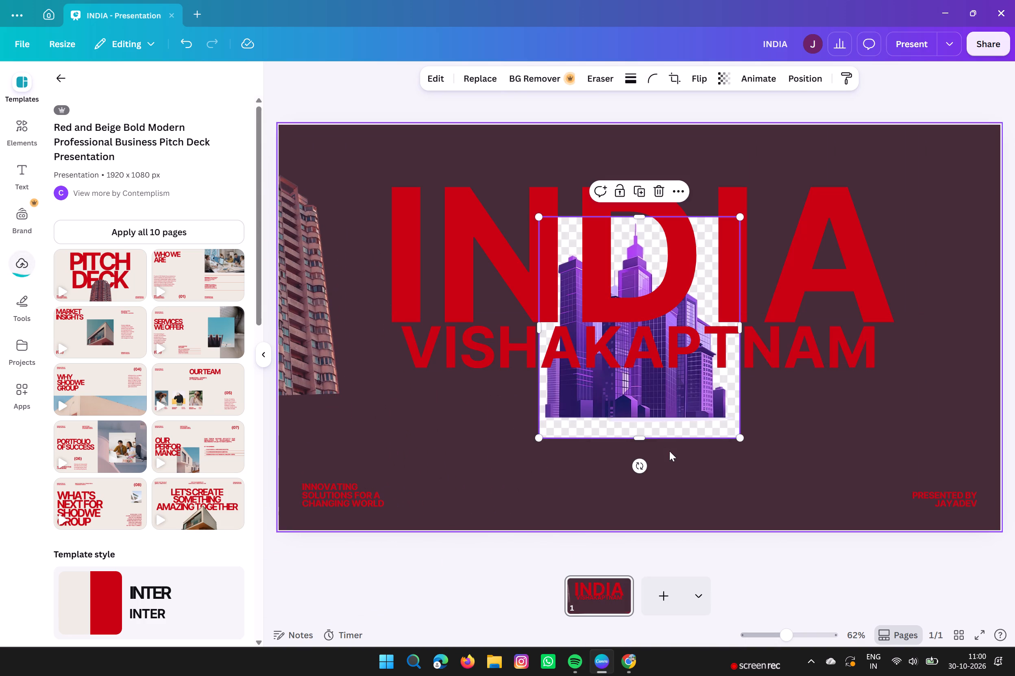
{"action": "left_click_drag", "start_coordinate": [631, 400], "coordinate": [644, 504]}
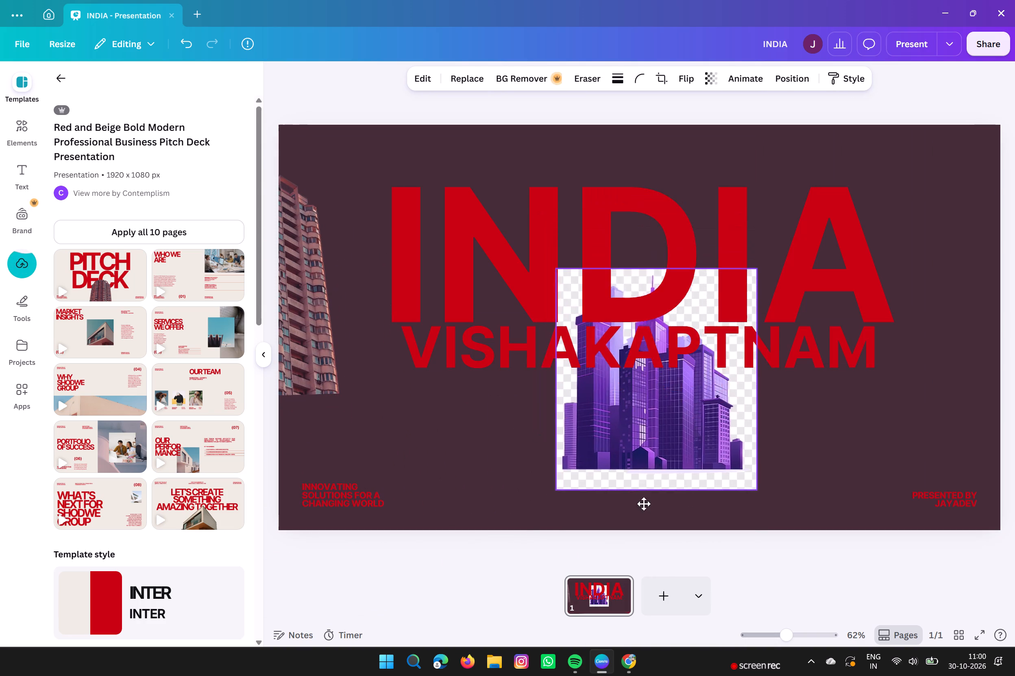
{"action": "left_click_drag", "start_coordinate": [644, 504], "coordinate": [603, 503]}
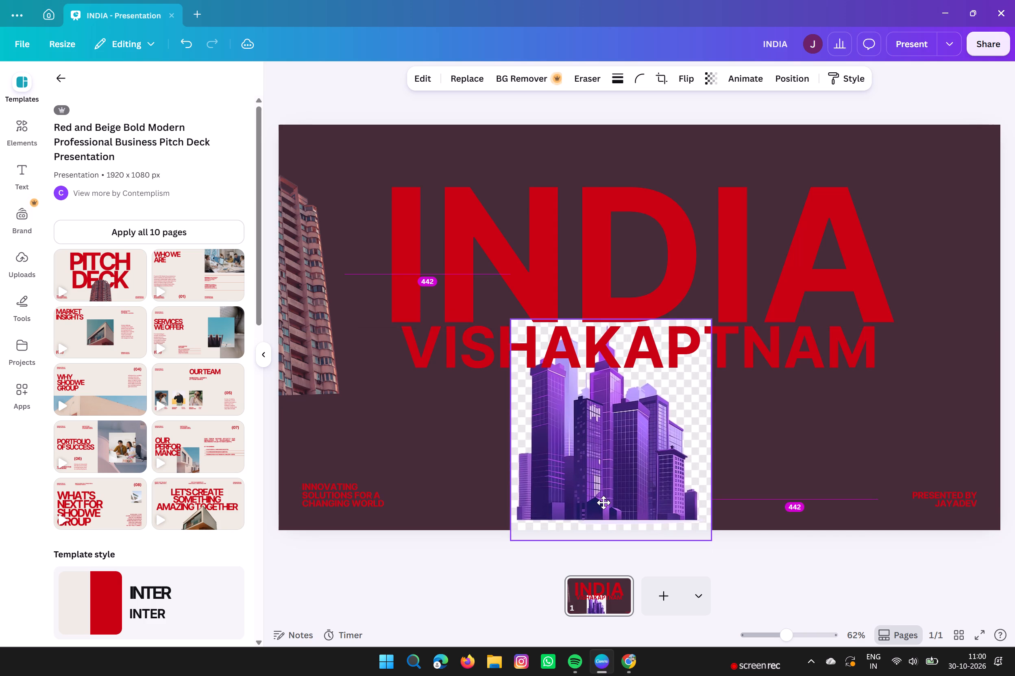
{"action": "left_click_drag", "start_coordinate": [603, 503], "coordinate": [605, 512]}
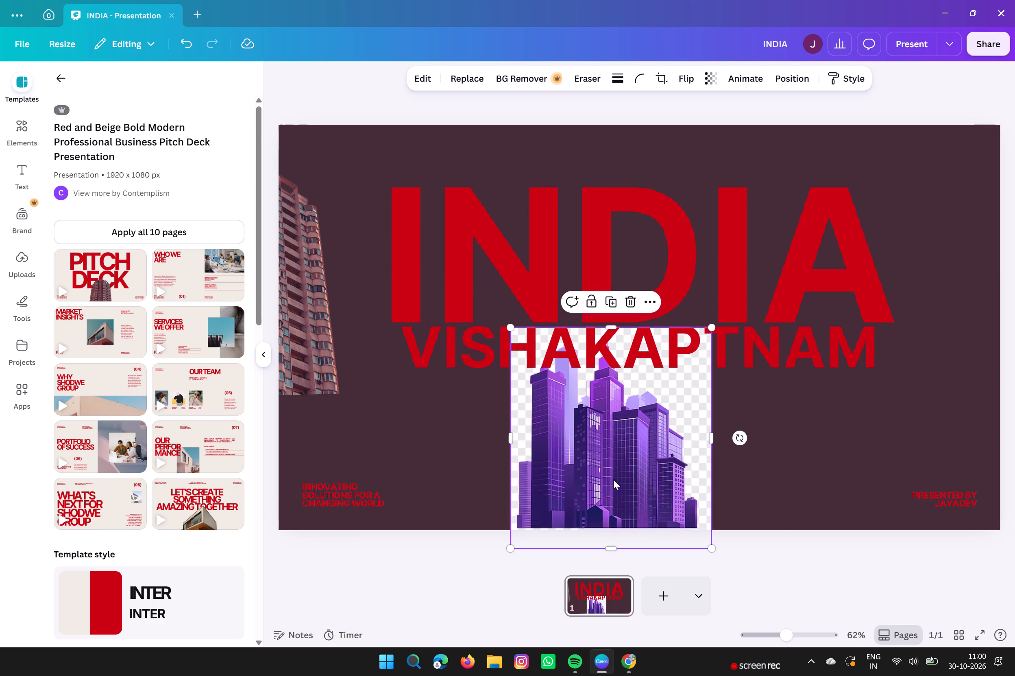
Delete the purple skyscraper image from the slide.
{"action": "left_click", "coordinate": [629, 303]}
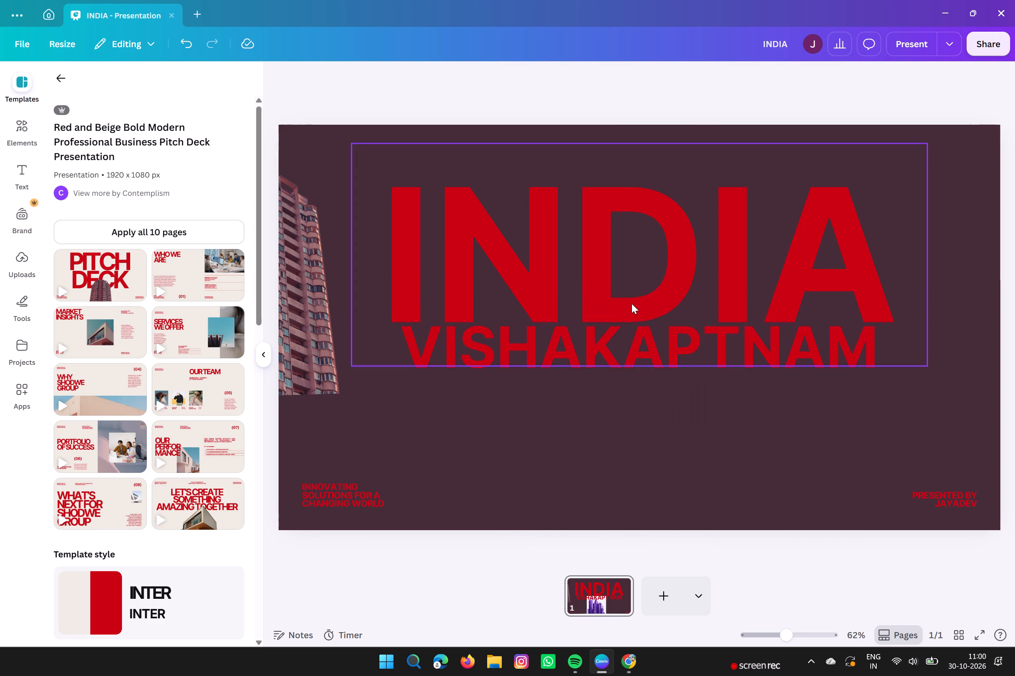
Switch to Google Chrome and copy CityPNG's City Building Skyline Illustration, found among the images related to the purple skyscrapers.
{"action": "left_click", "coordinate": [624, 666]}
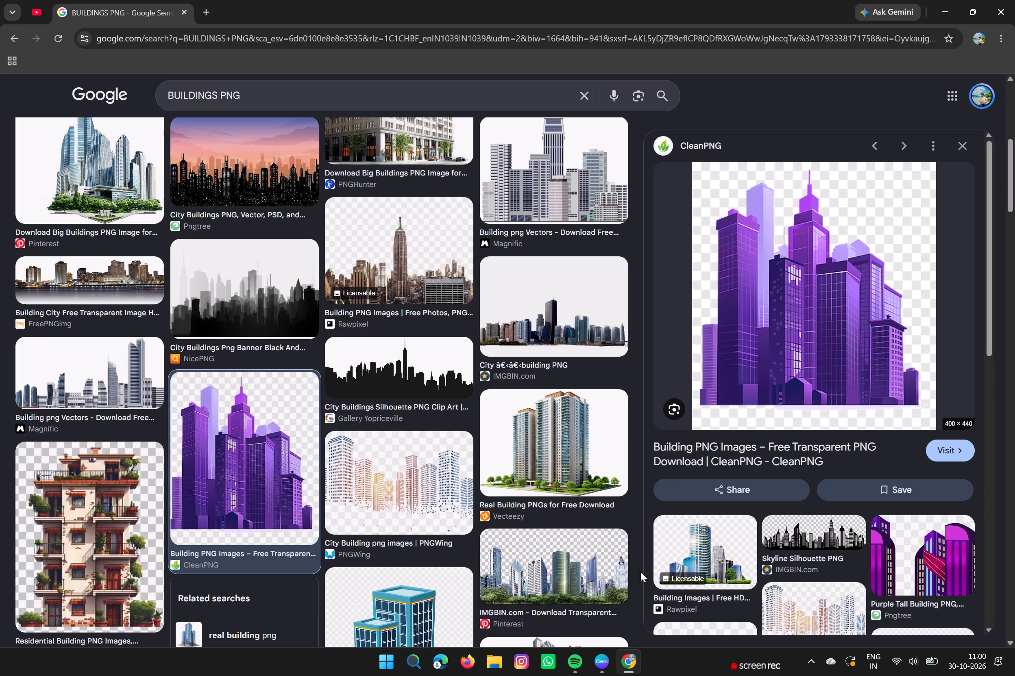
{"action": "scroll", "coordinate": [788, 526], "scroll_direction": "down", "scroll_amount": 4}
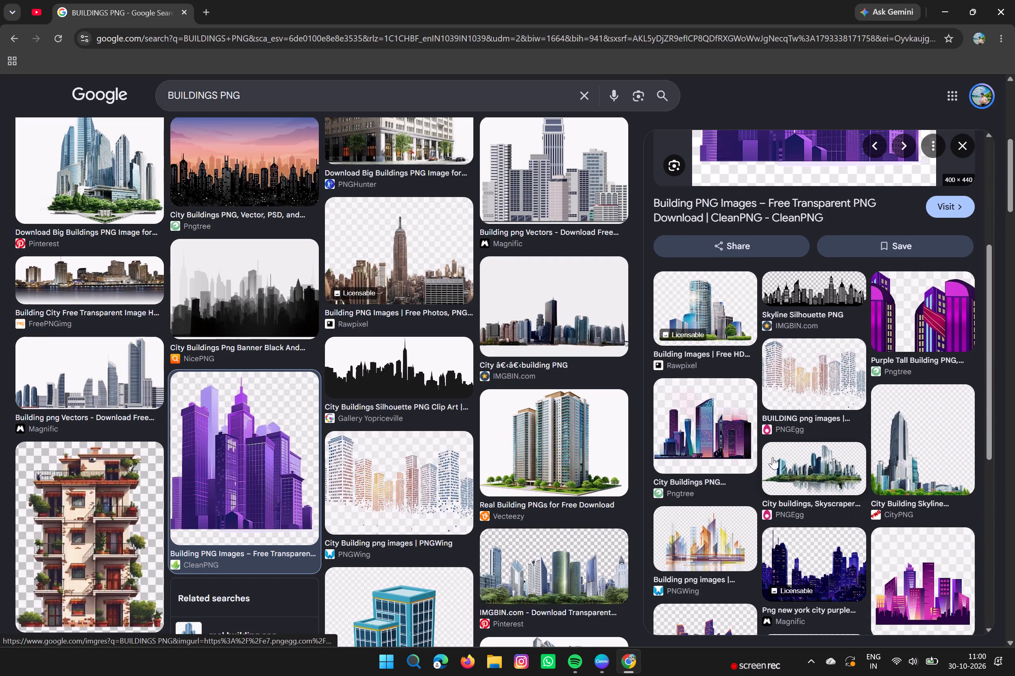
{"action": "left_click", "coordinate": [929, 434]}
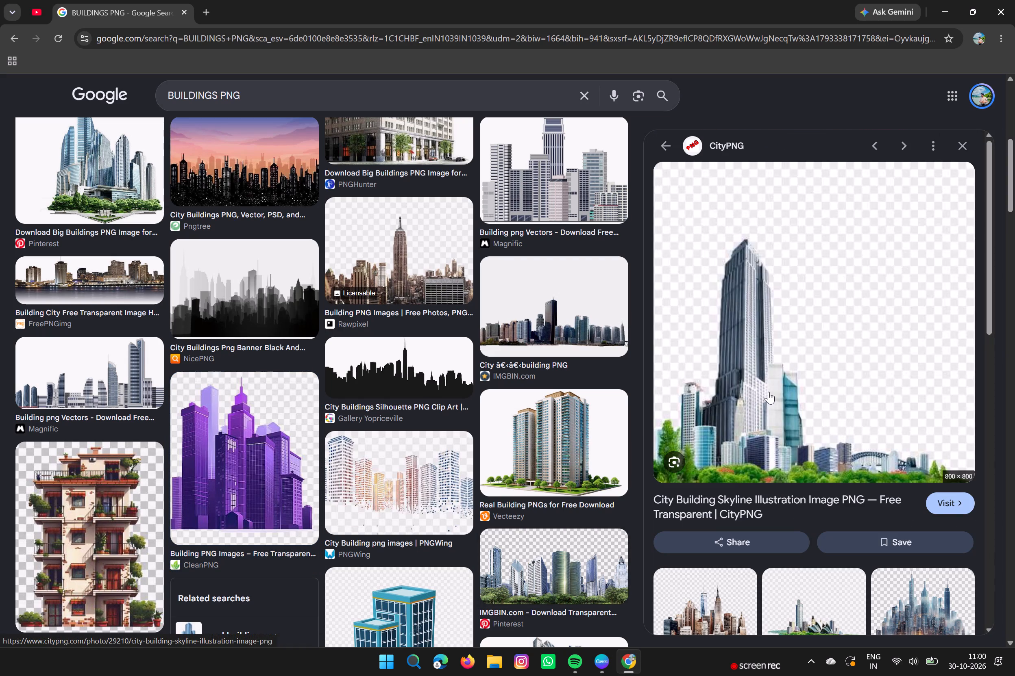
{"action": "right_click", "coordinate": [742, 436]}
{"action": "left_click", "coordinate": [771, 362]}
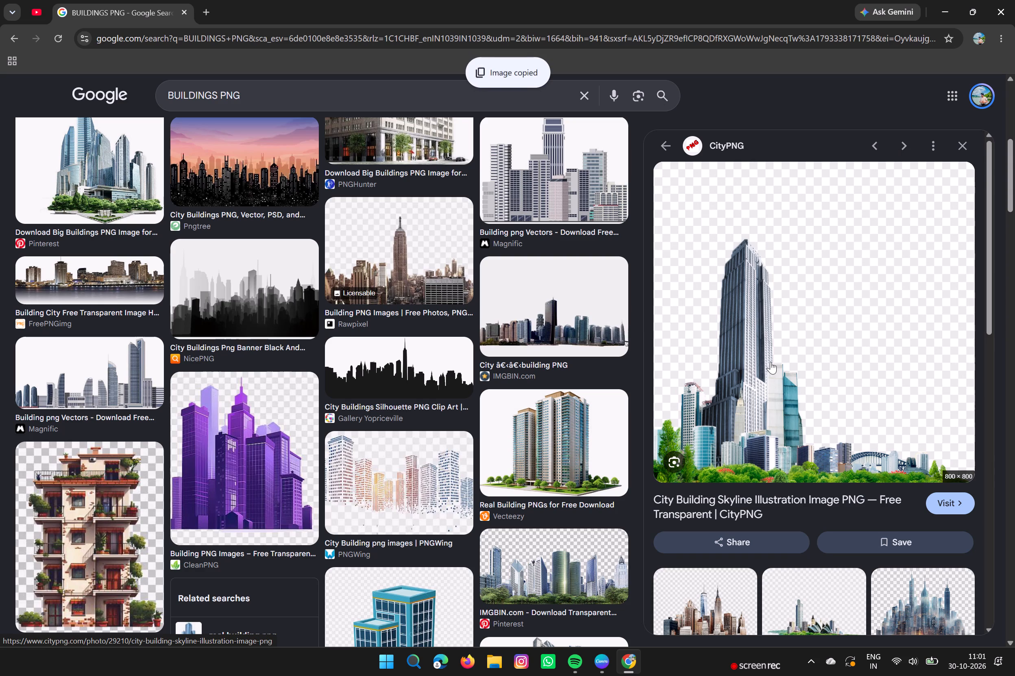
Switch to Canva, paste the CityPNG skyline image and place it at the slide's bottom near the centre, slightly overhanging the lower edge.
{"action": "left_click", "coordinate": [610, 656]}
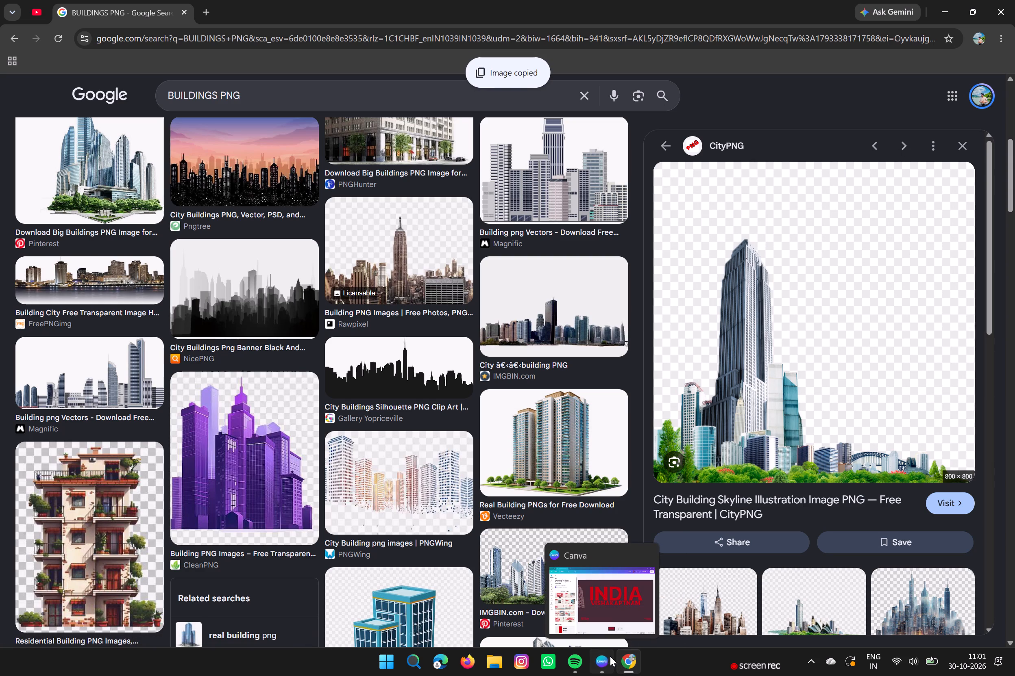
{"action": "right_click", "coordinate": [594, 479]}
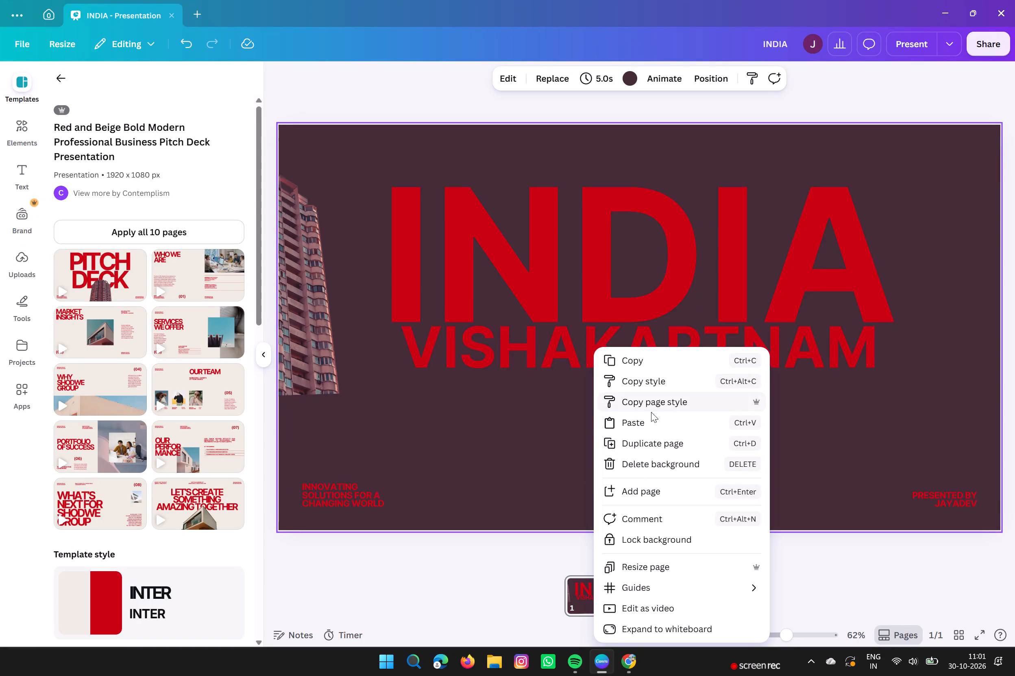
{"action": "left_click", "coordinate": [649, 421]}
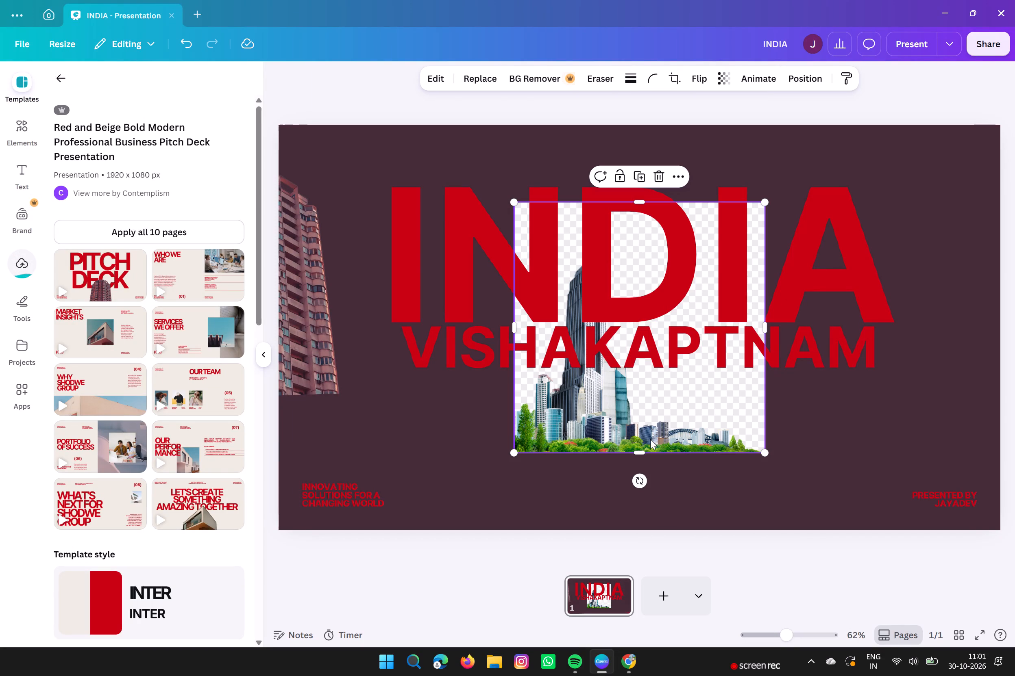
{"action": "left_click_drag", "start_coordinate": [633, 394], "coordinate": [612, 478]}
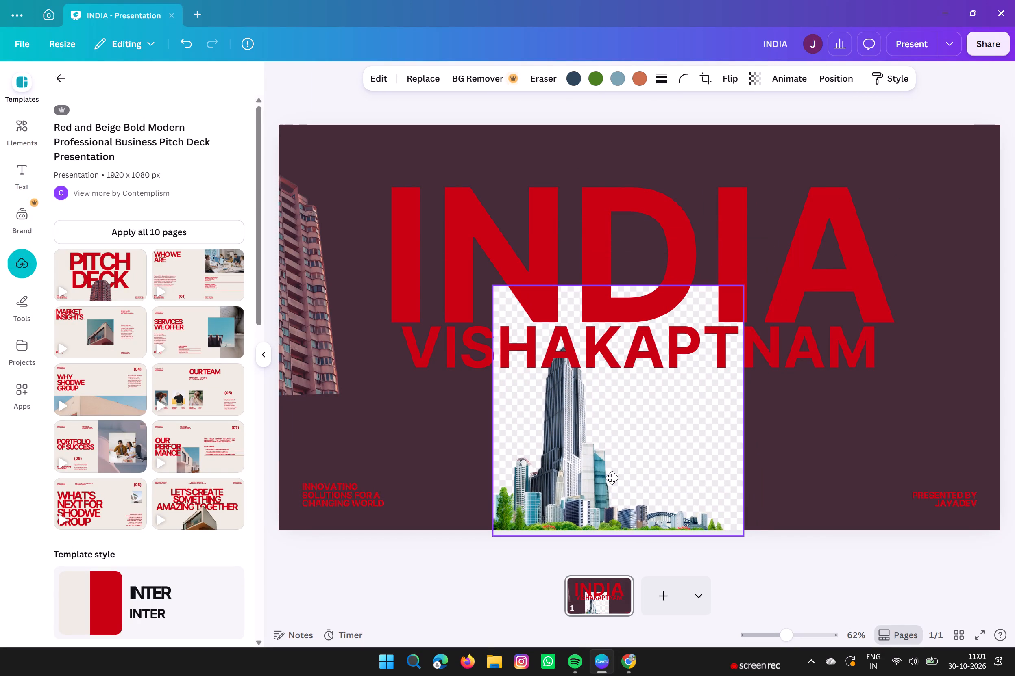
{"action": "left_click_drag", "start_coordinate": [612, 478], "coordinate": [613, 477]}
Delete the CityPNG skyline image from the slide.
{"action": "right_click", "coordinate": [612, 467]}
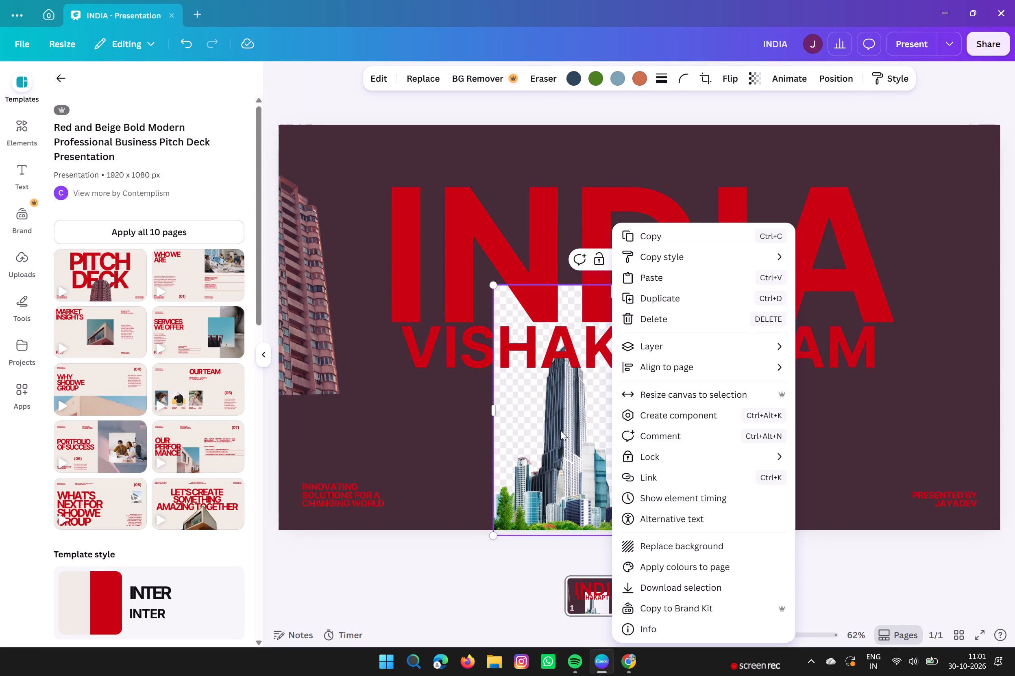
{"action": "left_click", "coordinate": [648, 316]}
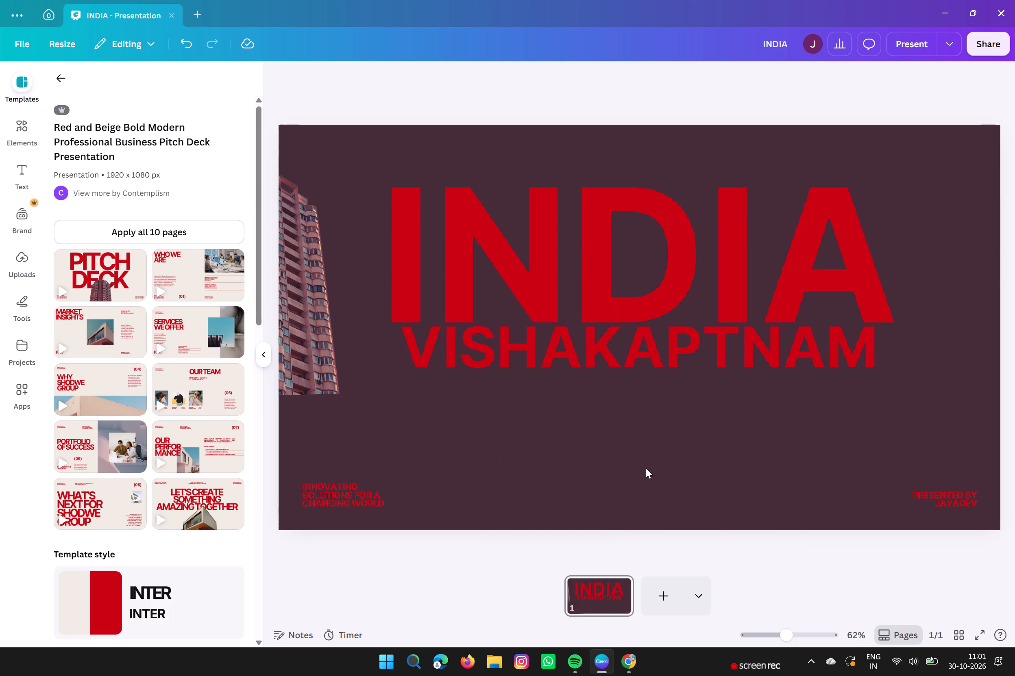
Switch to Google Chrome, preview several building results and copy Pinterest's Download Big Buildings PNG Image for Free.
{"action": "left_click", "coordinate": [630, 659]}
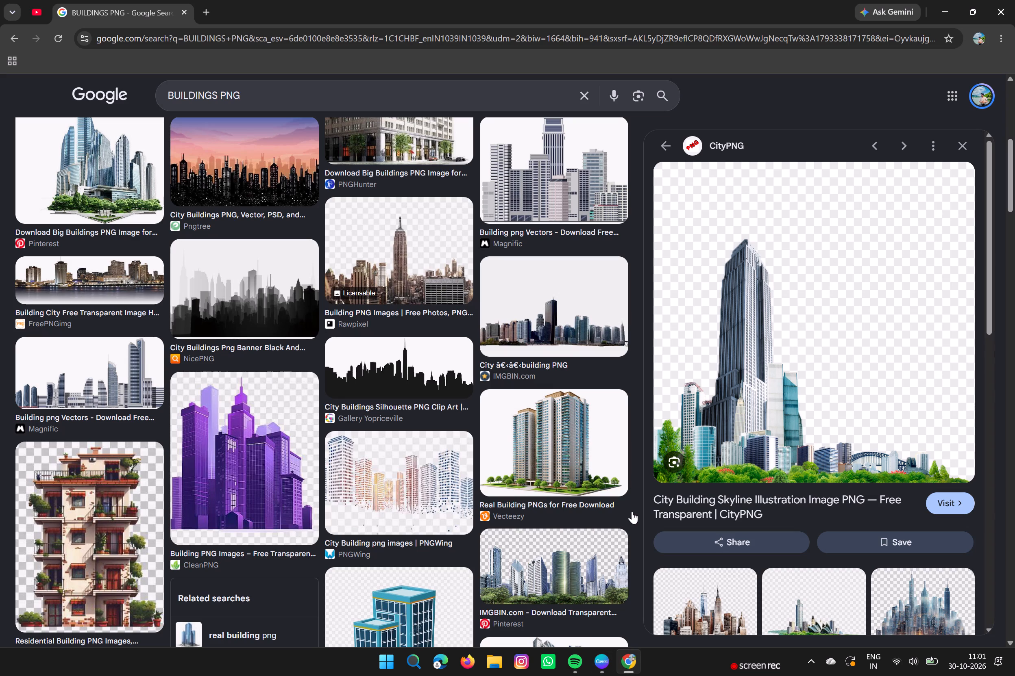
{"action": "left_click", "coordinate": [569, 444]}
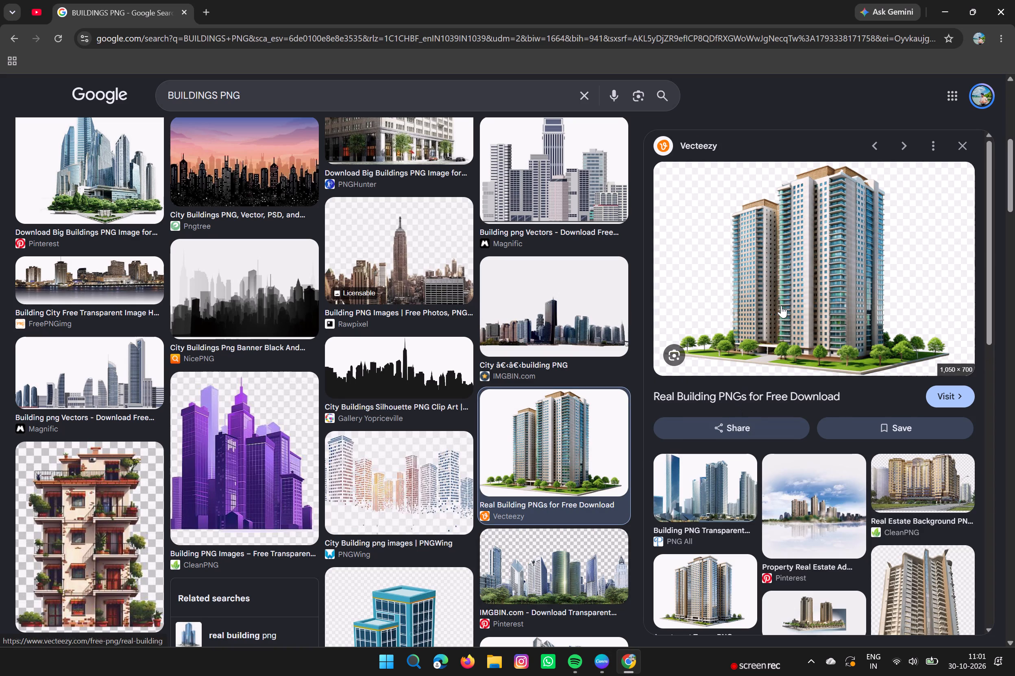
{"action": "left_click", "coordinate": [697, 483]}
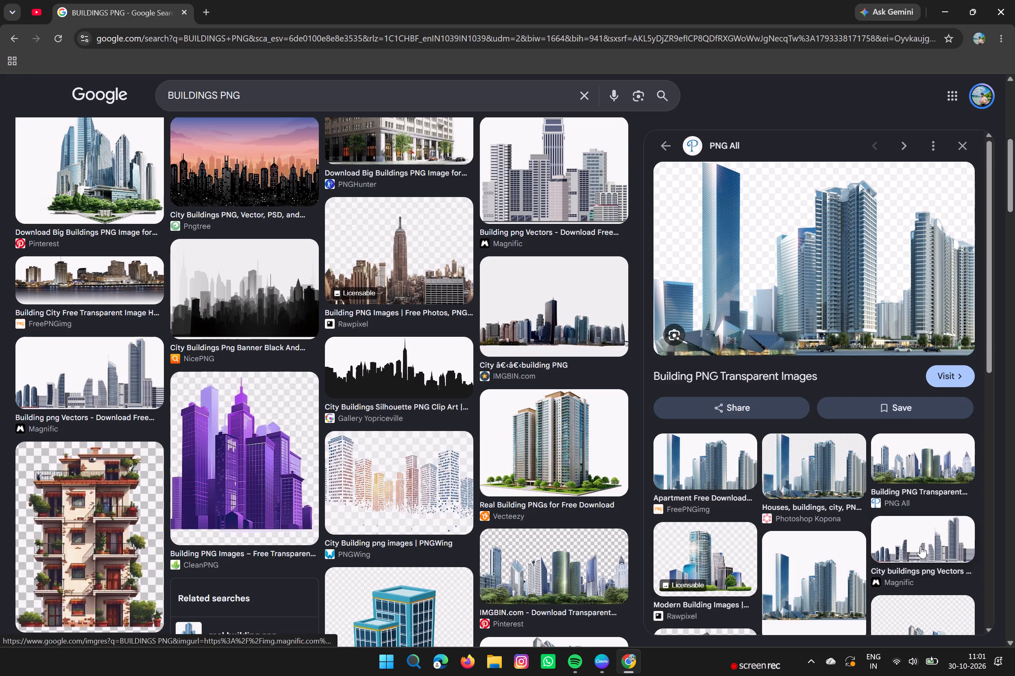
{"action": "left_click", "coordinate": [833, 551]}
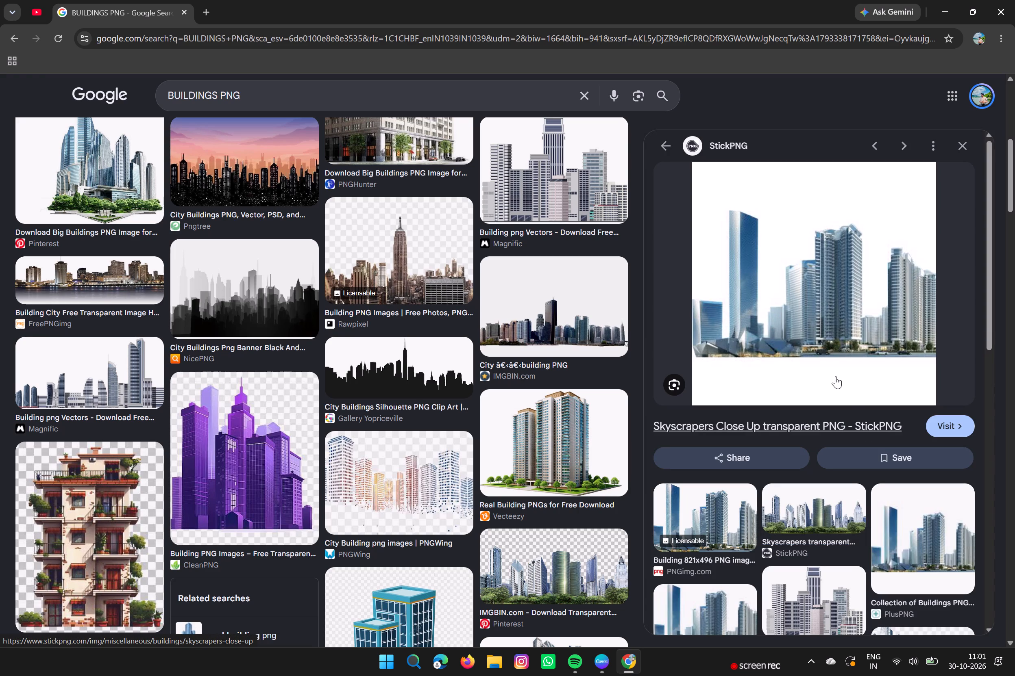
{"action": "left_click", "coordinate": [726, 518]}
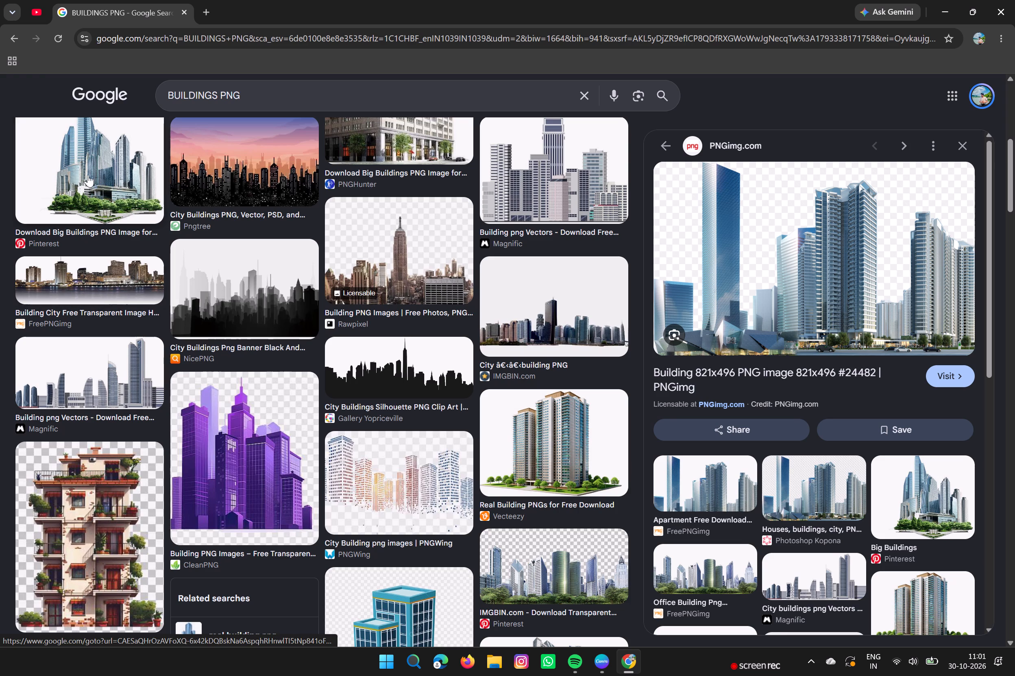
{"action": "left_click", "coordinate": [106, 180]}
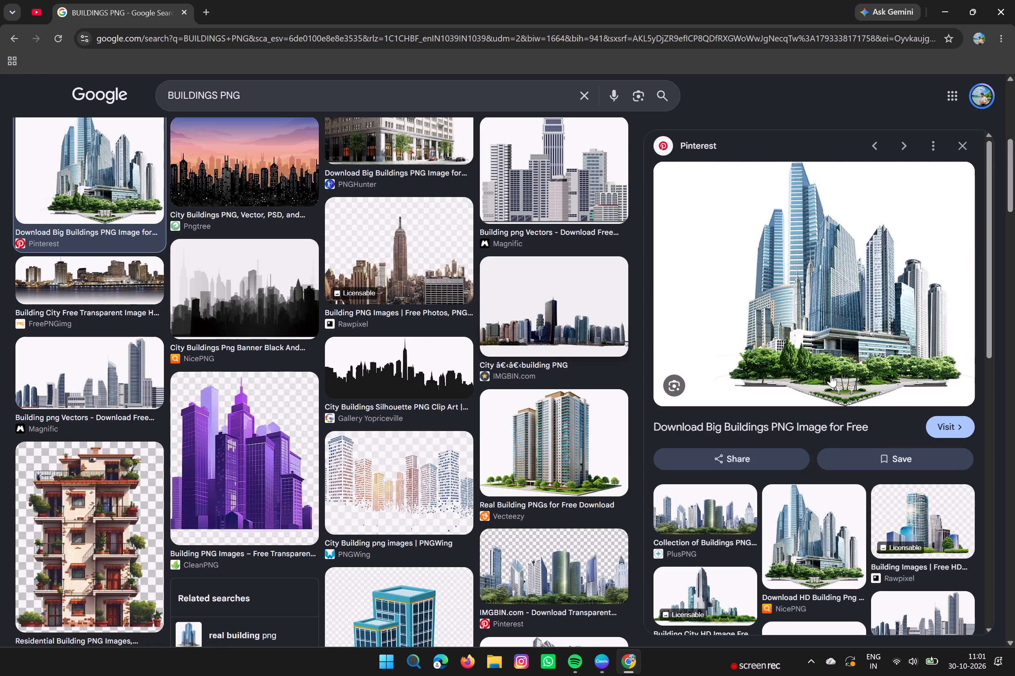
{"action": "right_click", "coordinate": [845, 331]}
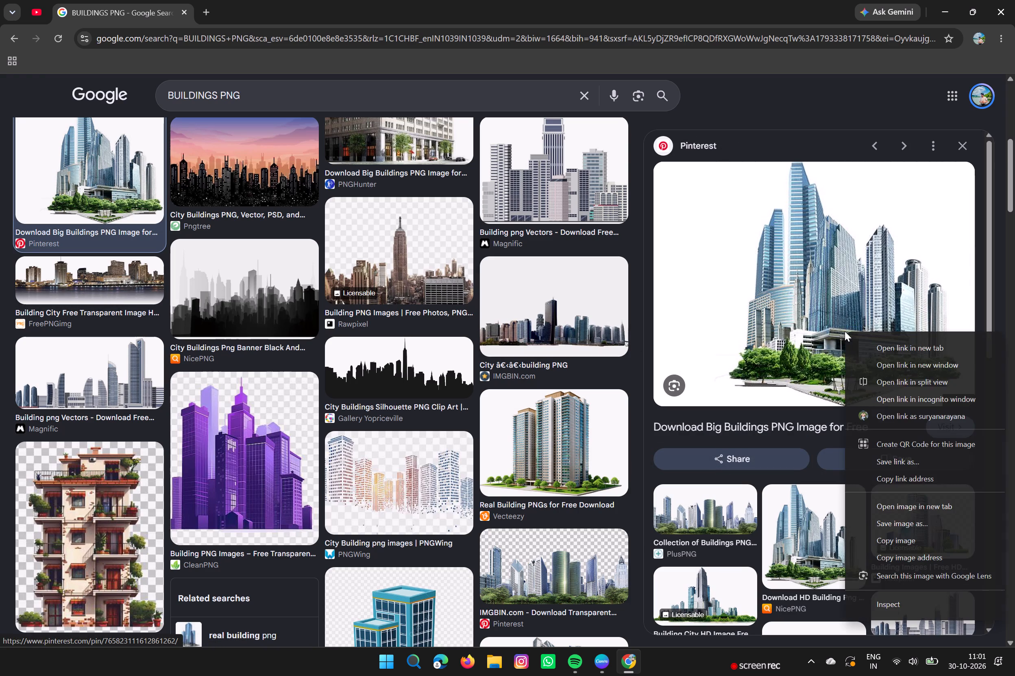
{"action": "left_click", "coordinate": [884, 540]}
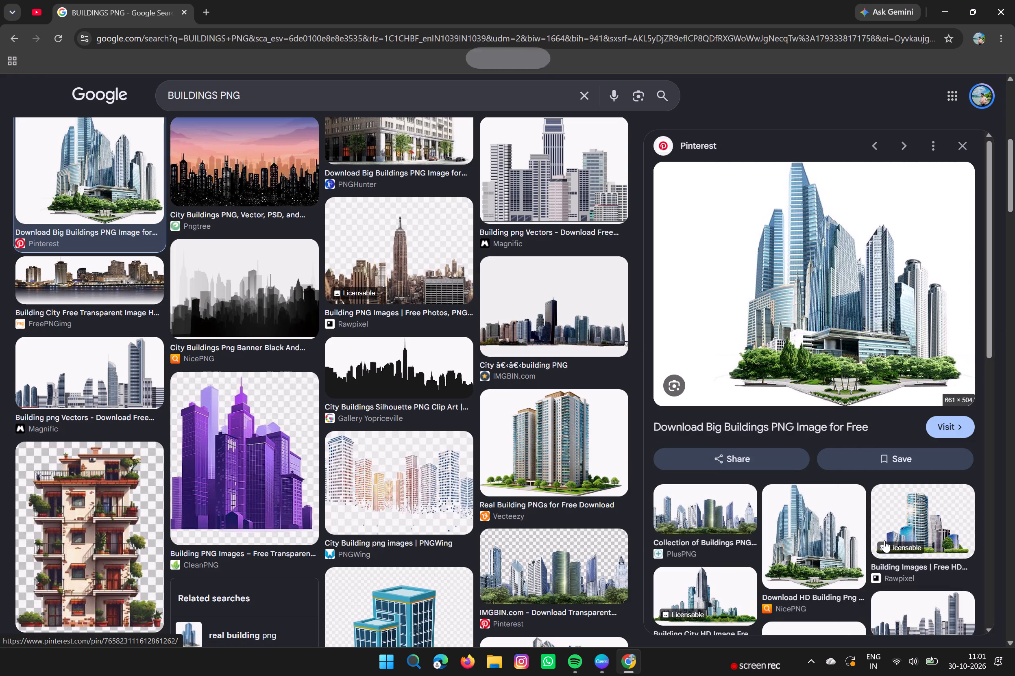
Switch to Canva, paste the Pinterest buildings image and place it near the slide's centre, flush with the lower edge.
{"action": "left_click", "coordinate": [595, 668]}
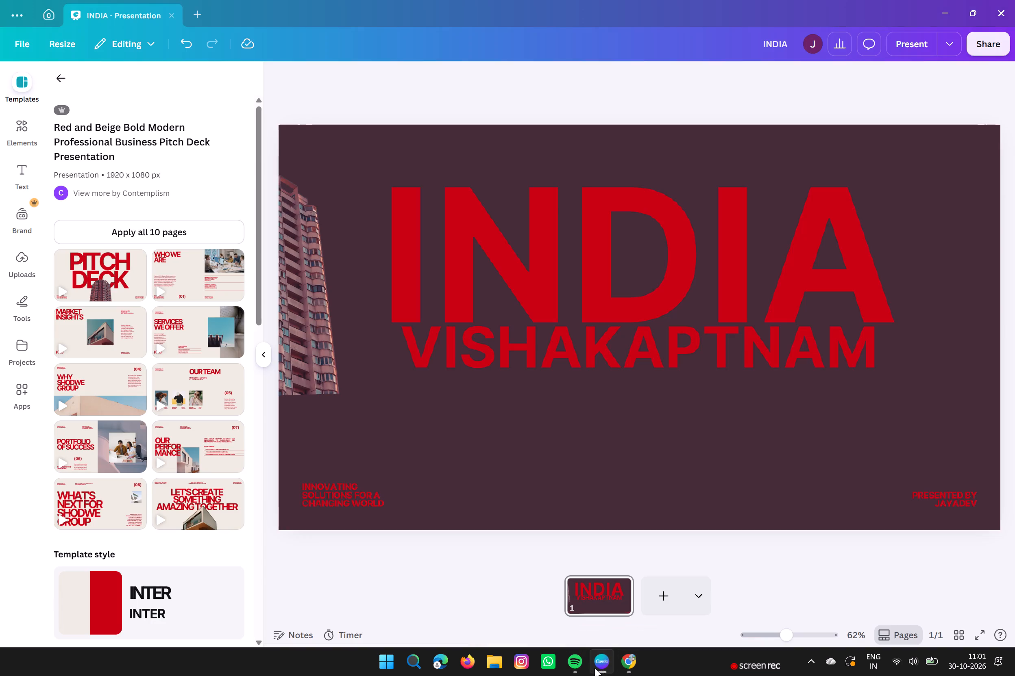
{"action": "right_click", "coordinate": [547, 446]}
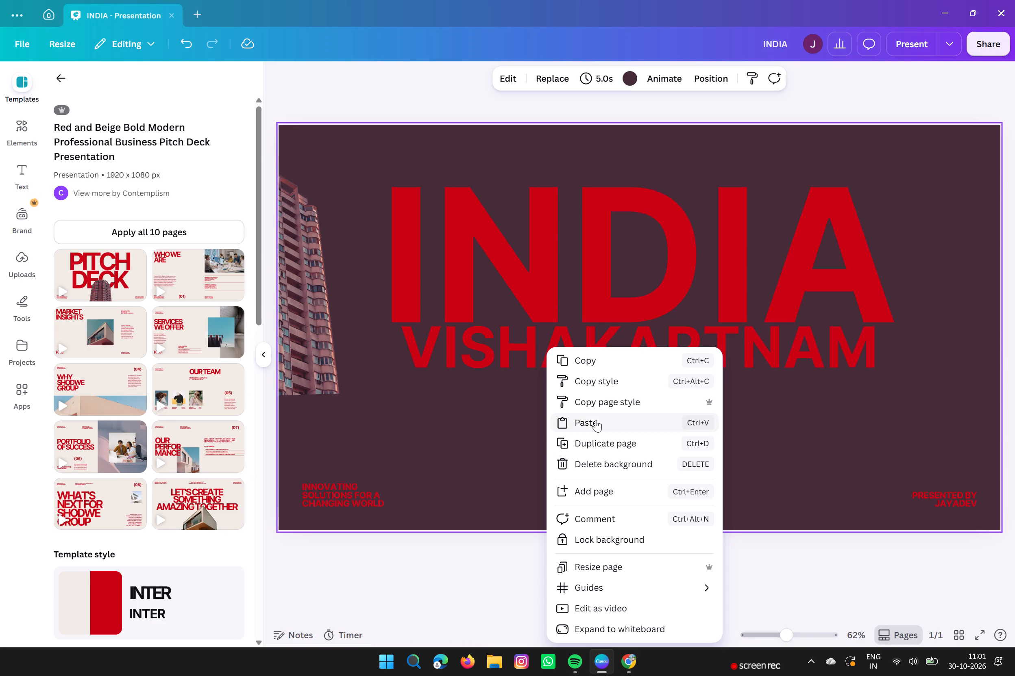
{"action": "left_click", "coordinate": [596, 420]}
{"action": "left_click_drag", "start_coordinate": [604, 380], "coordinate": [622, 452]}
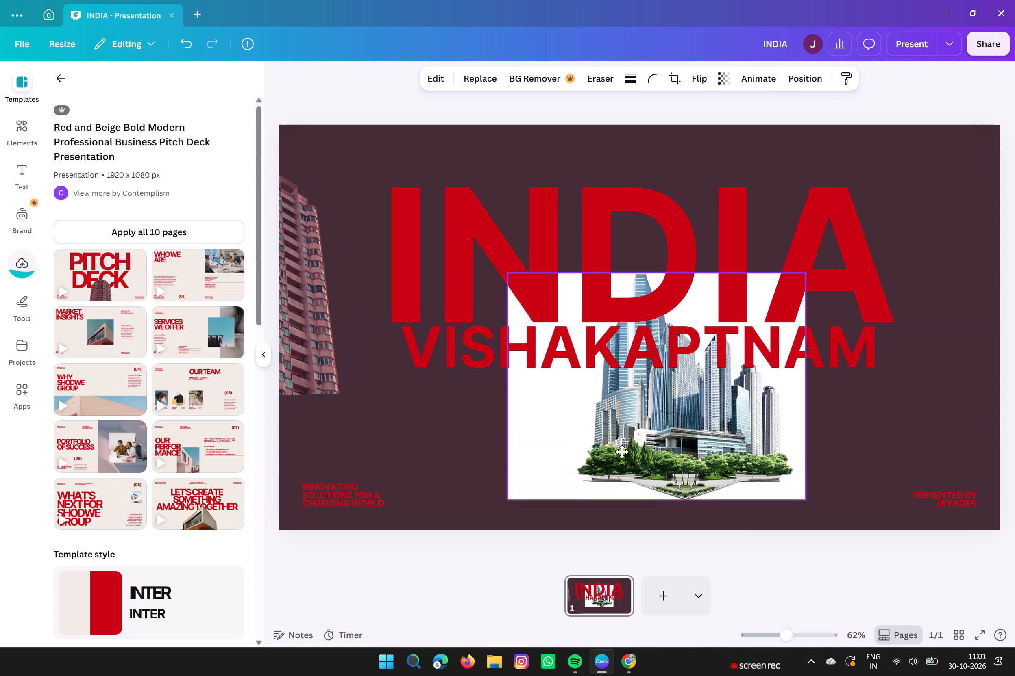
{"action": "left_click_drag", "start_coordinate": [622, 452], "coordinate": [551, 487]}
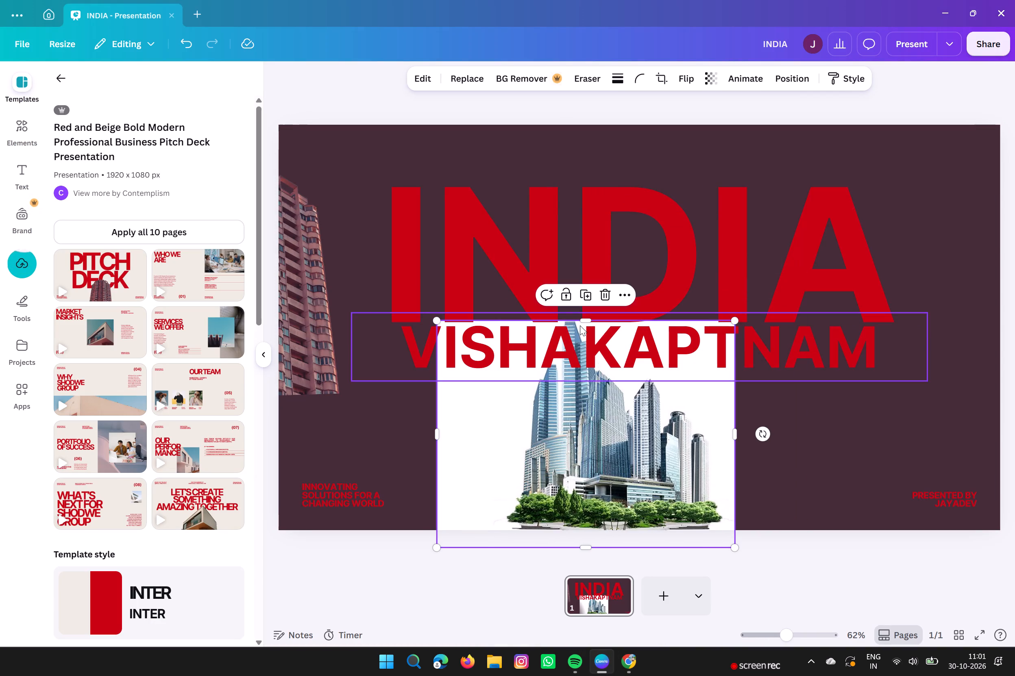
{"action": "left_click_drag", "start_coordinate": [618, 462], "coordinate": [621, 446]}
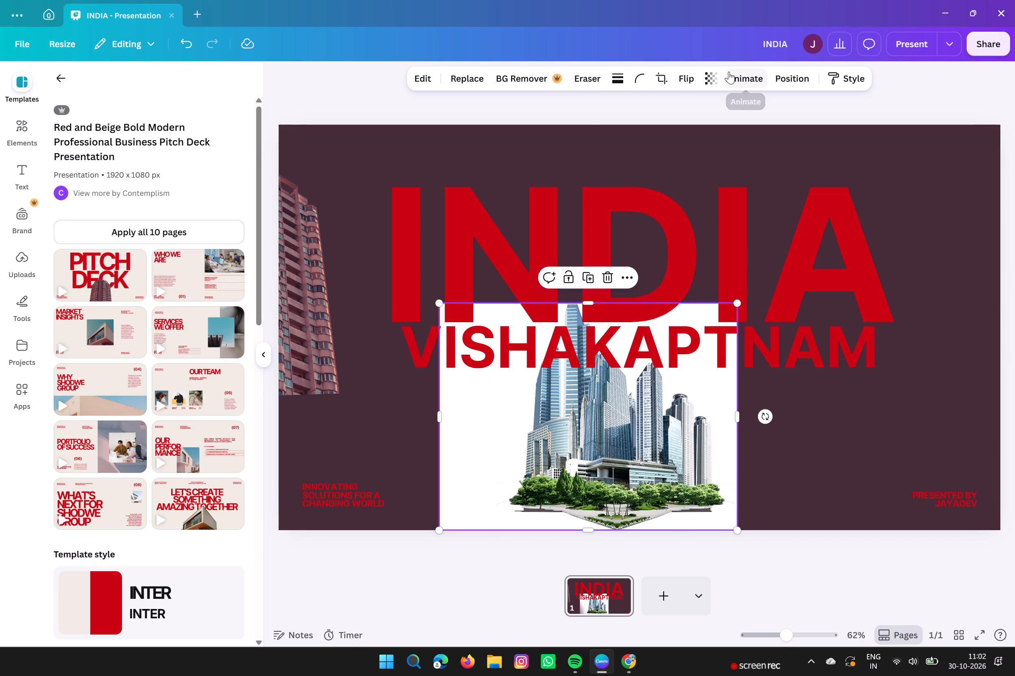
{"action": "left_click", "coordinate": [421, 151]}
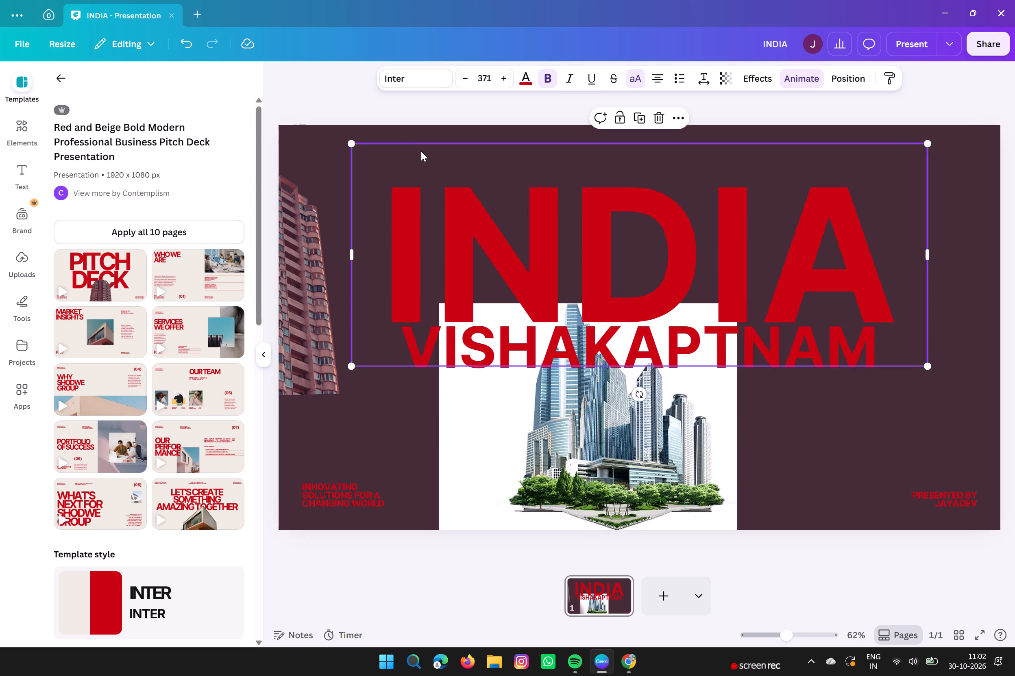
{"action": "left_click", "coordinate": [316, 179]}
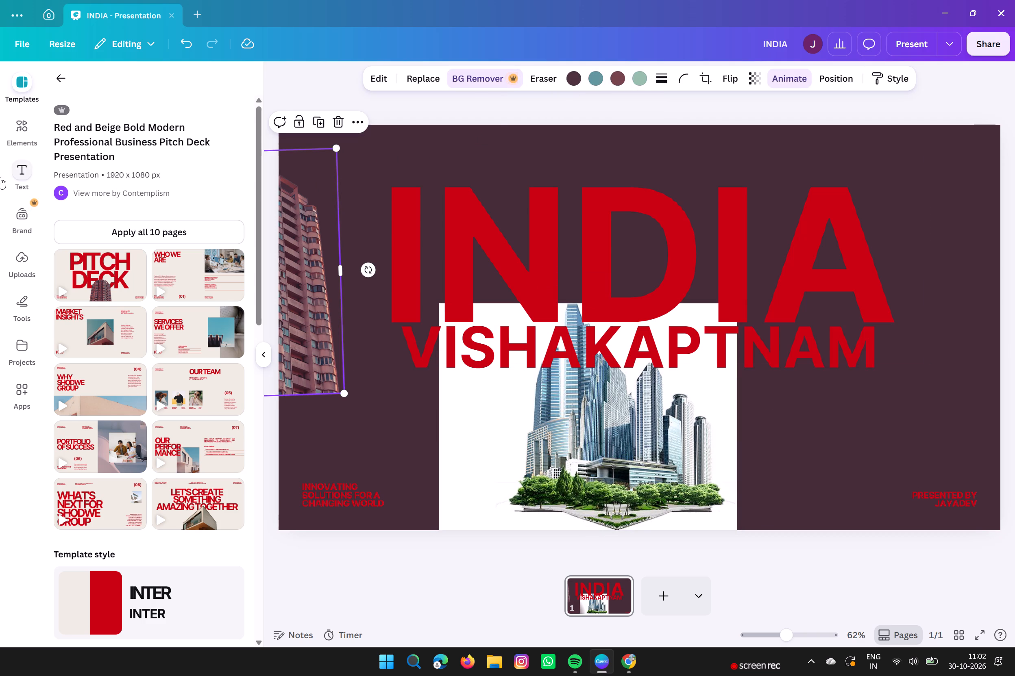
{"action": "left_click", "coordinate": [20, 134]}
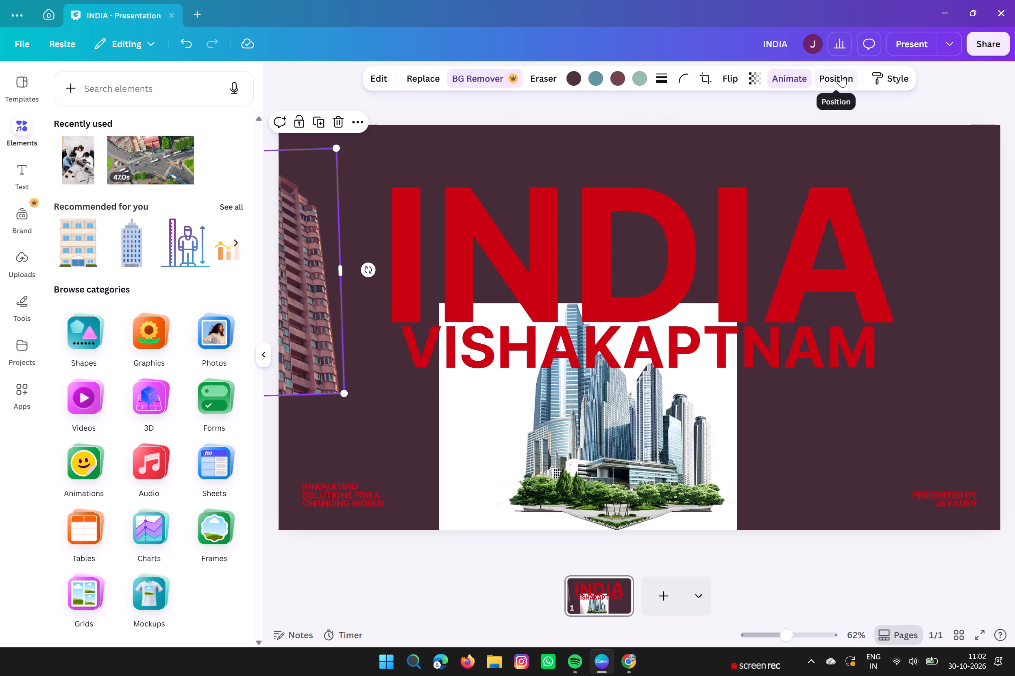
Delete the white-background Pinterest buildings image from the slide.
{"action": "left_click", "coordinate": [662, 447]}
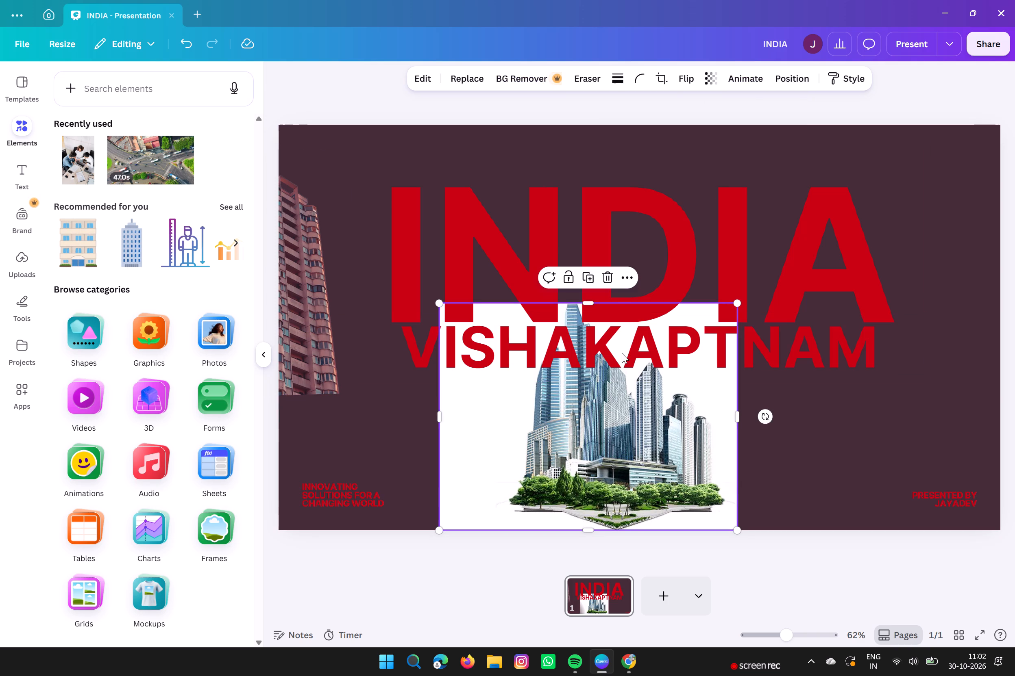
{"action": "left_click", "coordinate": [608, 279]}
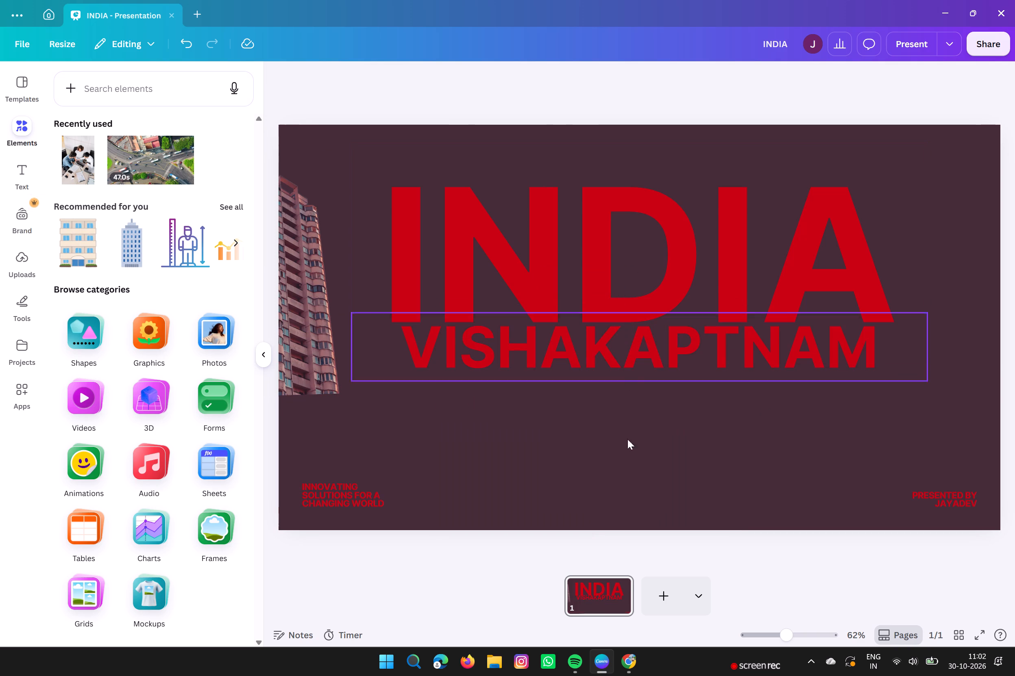
Switch to Google Chrome, browse the related building images and open the Rawpixel page for Modern Building Images.
{"action": "left_click", "coordinate": [625, 675]}
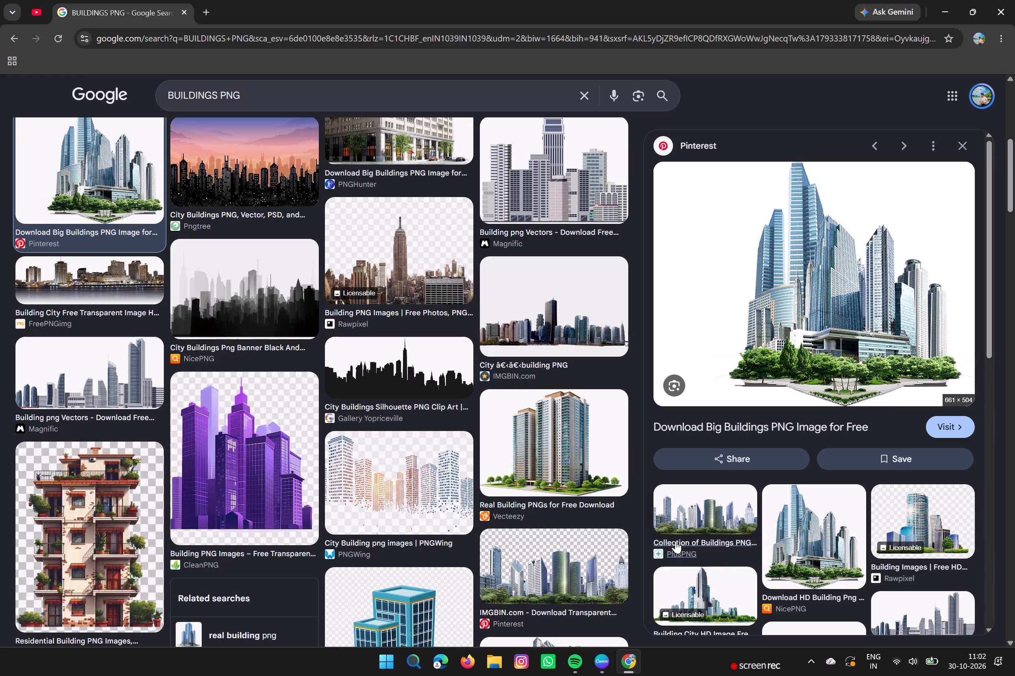
{"action": "scroll", "coordinate": [678, 540], "scroll_direction": "down", "scroll_amount": 5}
{"action": "scroll", "coordinate": [708, 507], "scroll_direction": "down", "scroll_amount": 3}
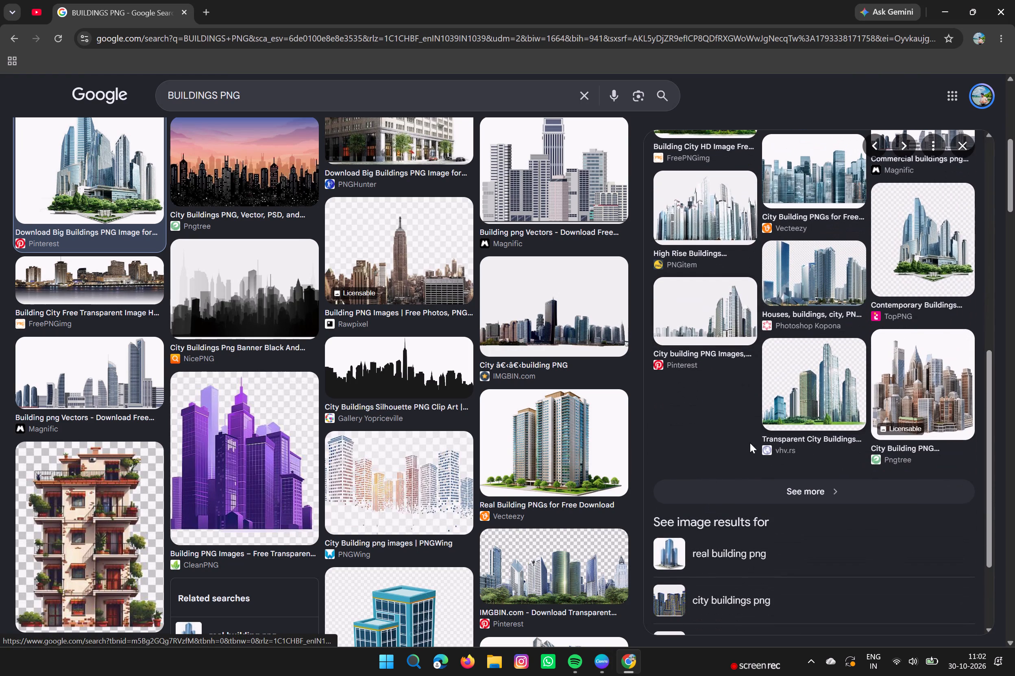
{"action": "left_click", "coordinate": [799, 404]}
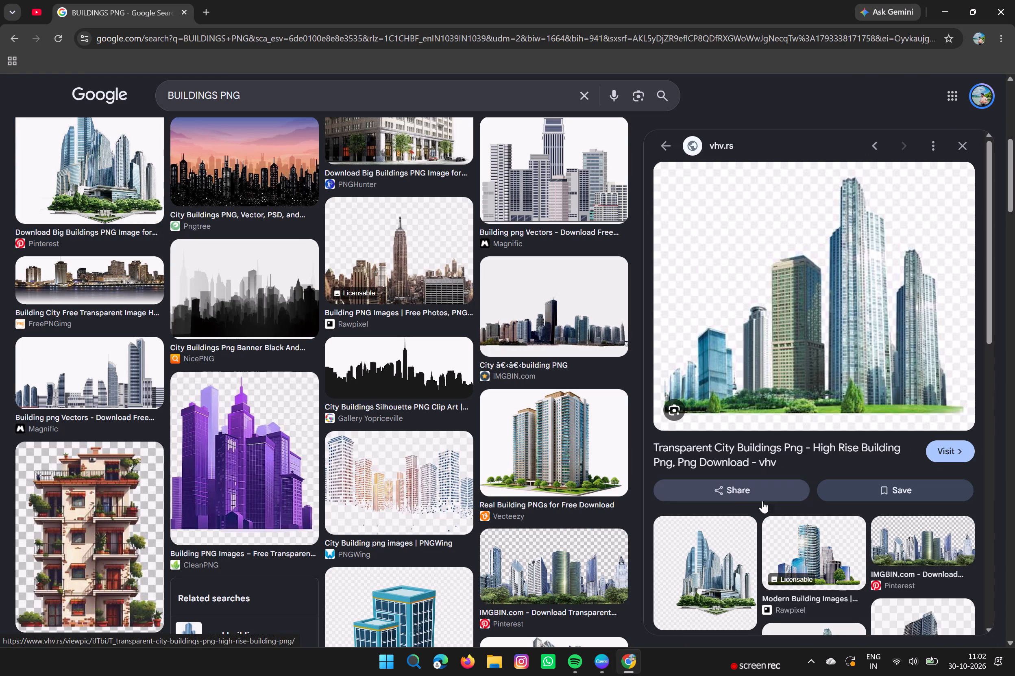
{"action": "left_click", "coordinate": [784, 566]}
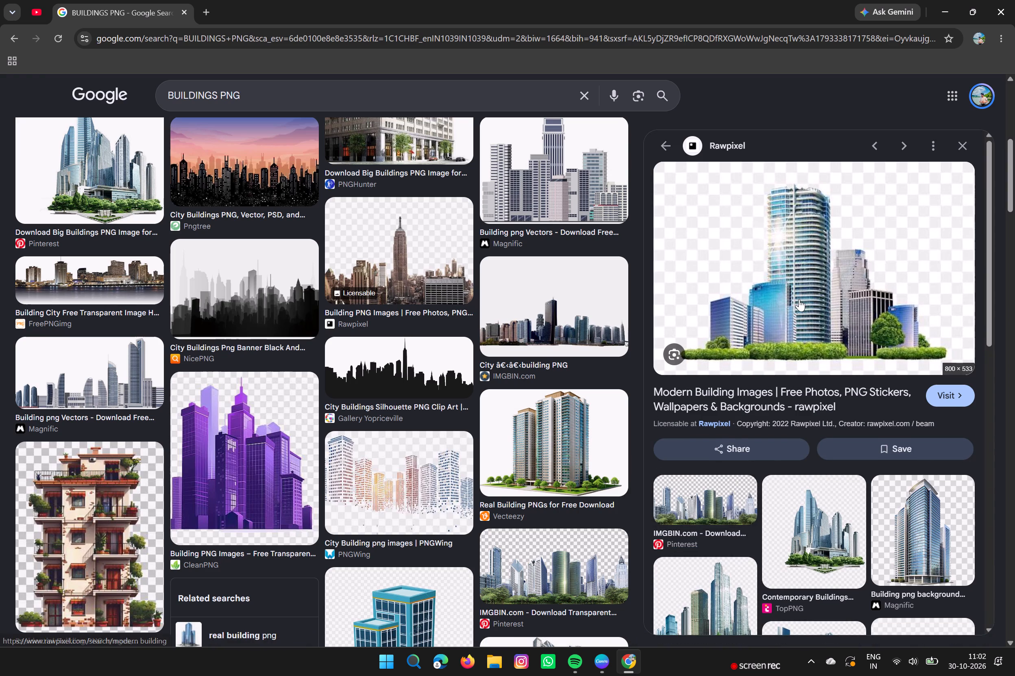
{"action": "right_click", "coordinate": [799, 299]}
{"action": "left_click", "coordinate": [799, 300]}
{"action": "left_click", "coordinate": [794, 297]}
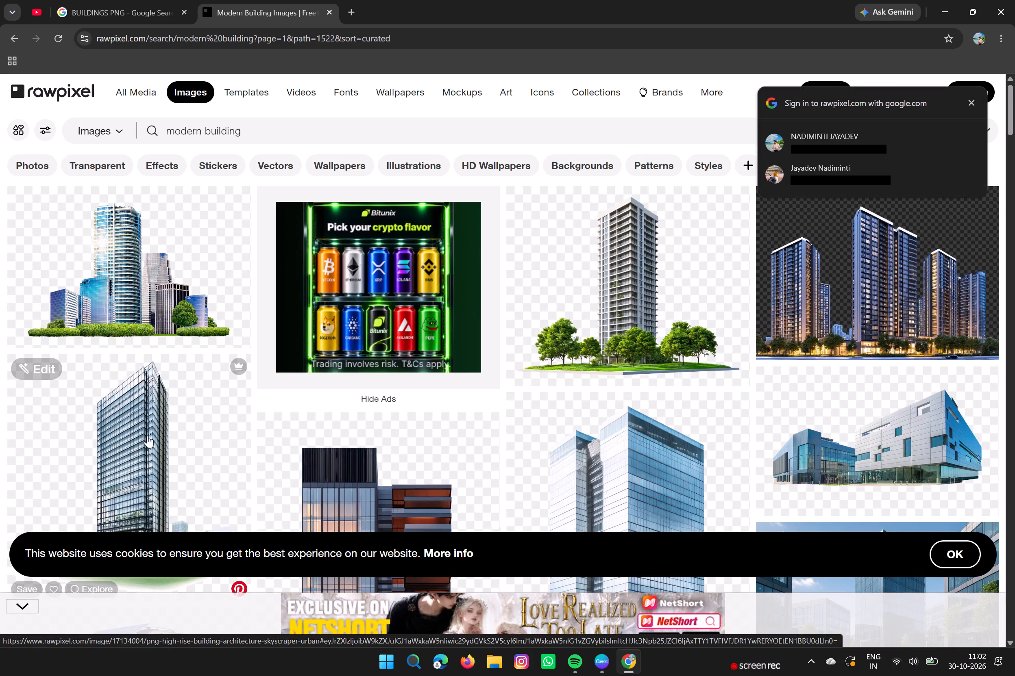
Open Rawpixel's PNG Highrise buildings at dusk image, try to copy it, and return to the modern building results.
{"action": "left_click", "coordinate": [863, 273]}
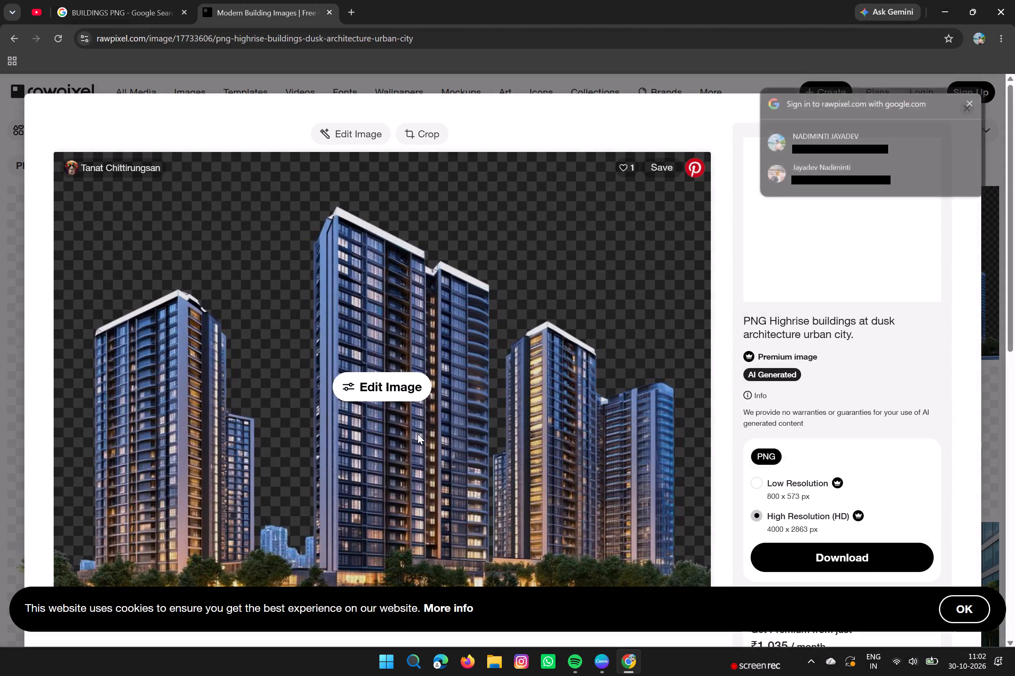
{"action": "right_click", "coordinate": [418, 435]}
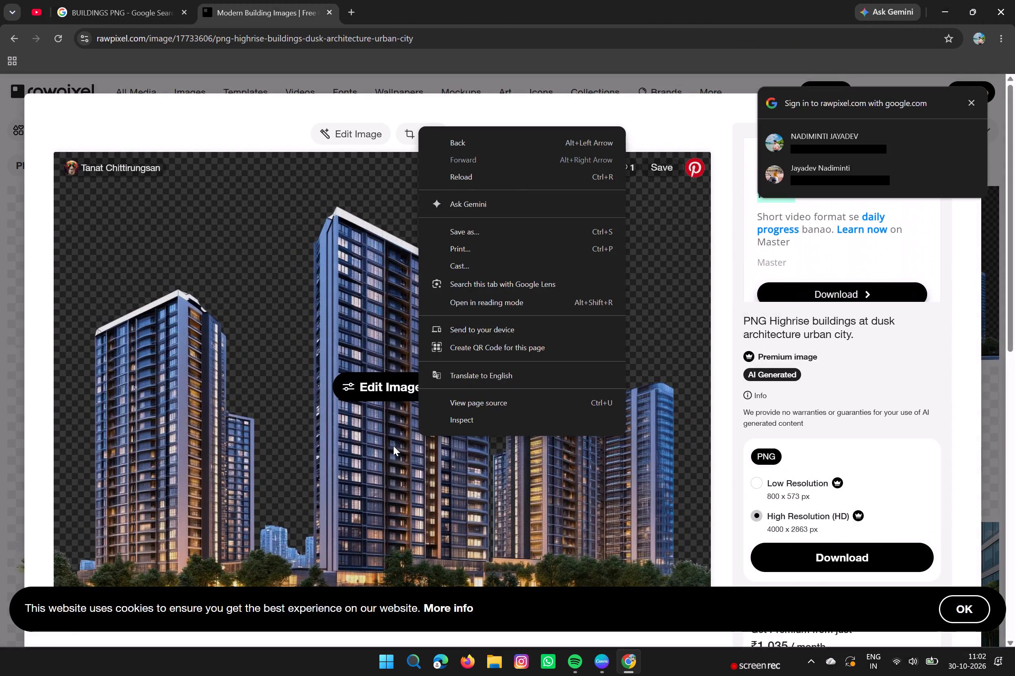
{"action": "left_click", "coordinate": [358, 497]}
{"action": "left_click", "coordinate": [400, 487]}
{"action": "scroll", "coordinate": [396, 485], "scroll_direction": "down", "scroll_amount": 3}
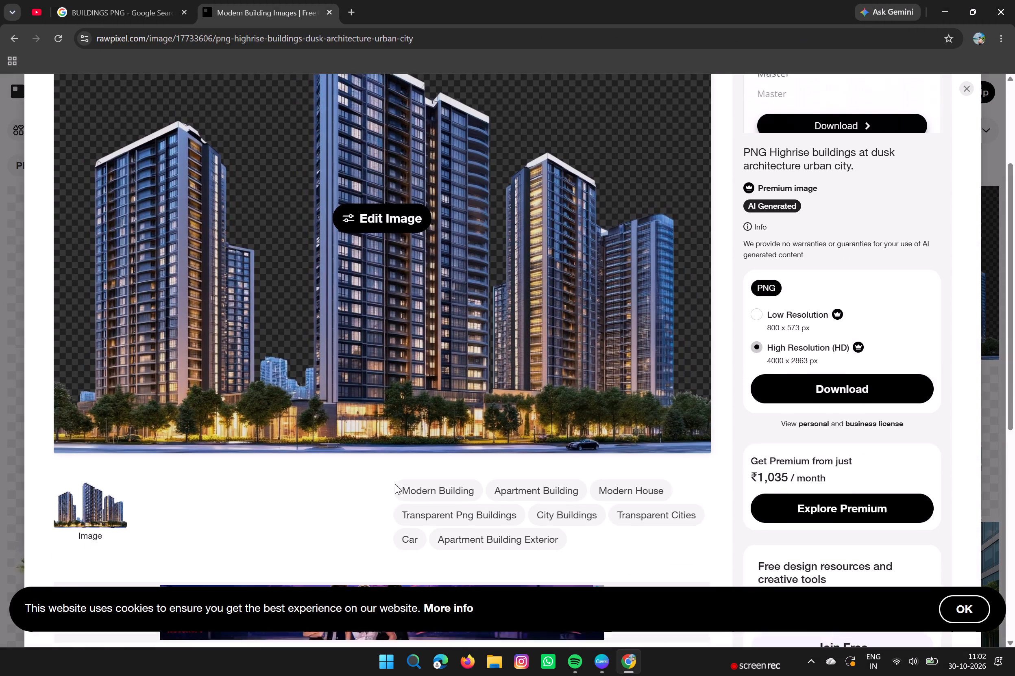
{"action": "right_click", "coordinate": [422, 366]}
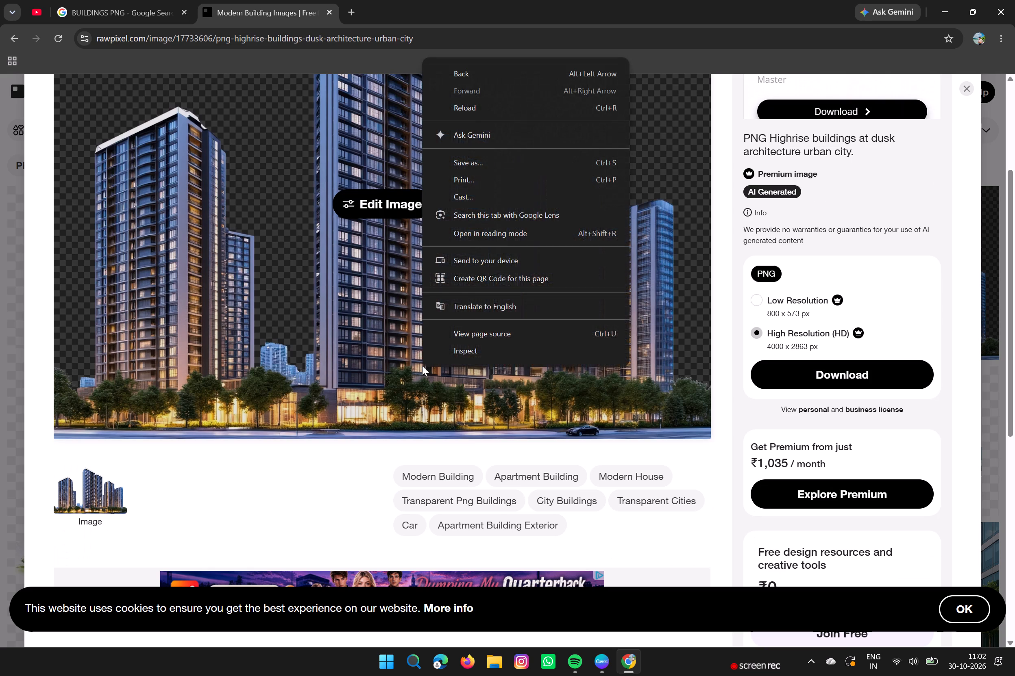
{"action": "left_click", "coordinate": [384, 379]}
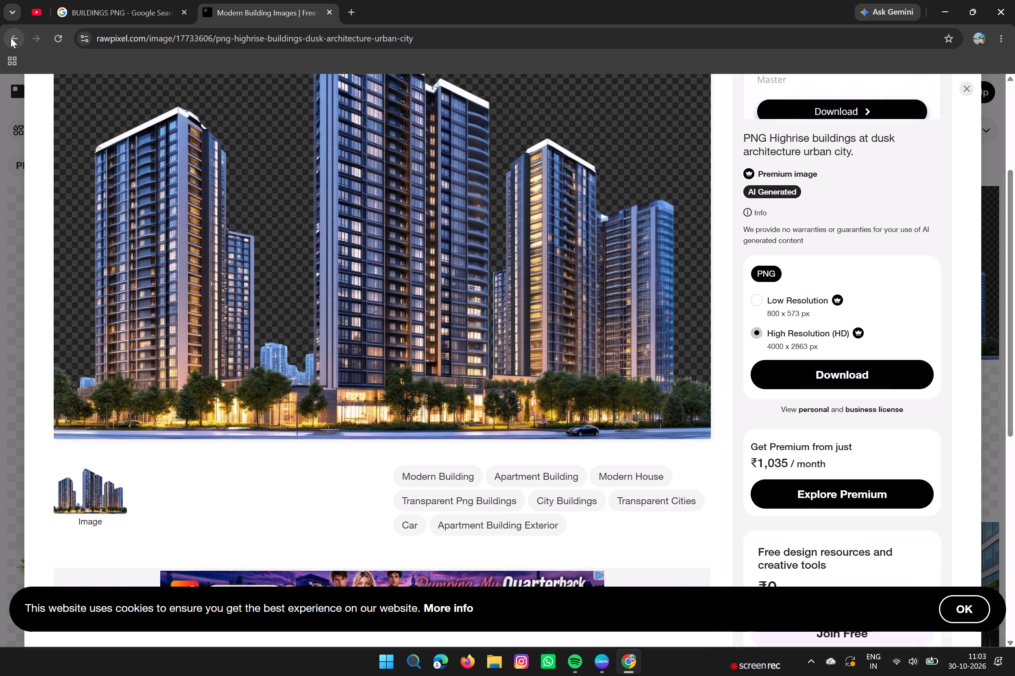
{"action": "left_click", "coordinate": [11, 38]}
Check the options for a Rawpixel tower image, and close the Rawpixel page to return to the Google image results.
{"action": "right_click", "coordinate": [146, 429]}
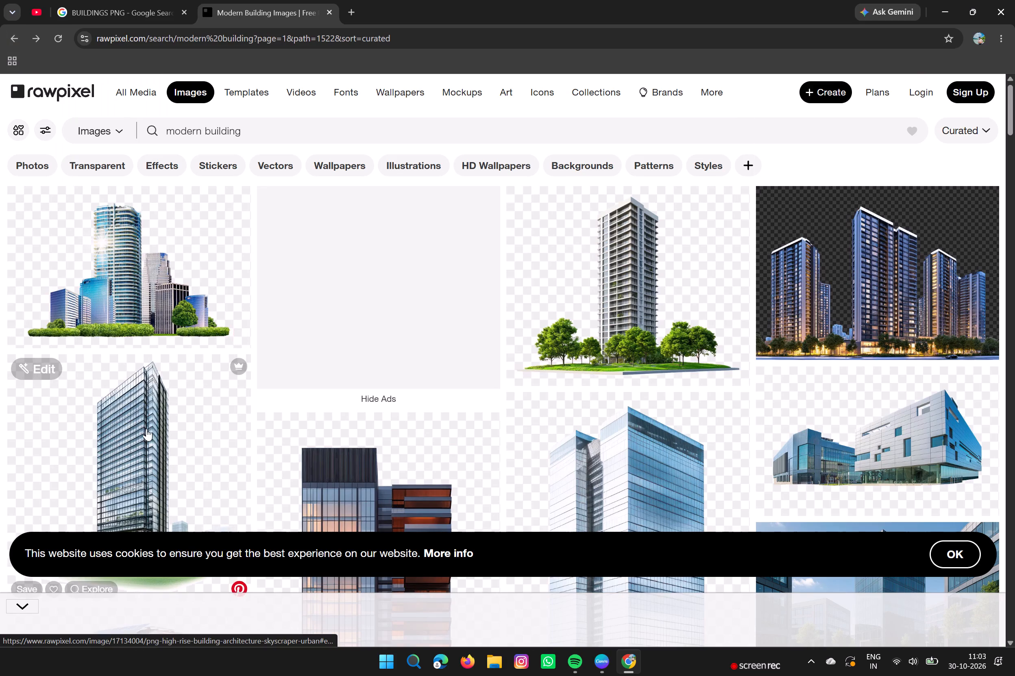
{"action": "left_click", "coordinate": [21, 37]}
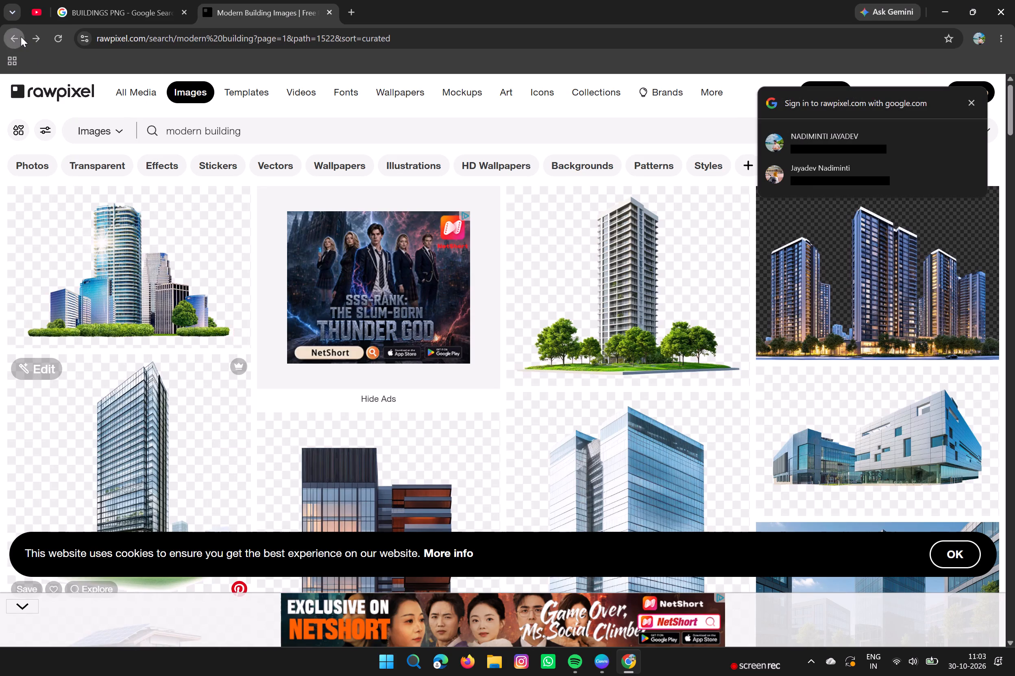
{"action": "left_click", "coordinate": [14, 20]}
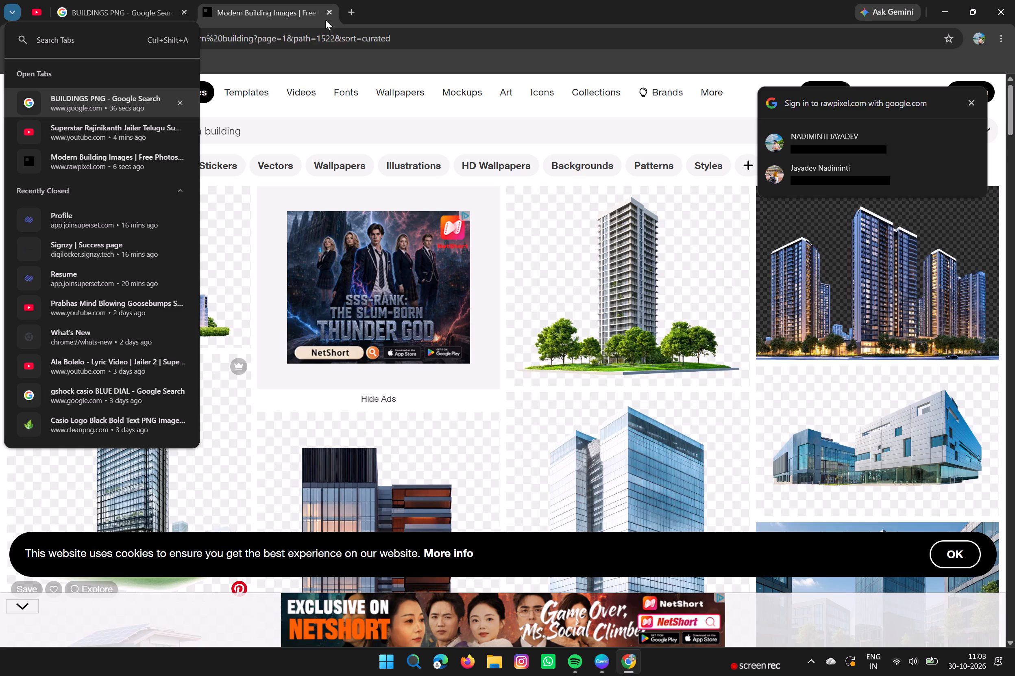
{"action": "left_click", "coordinate": [329, 10]}
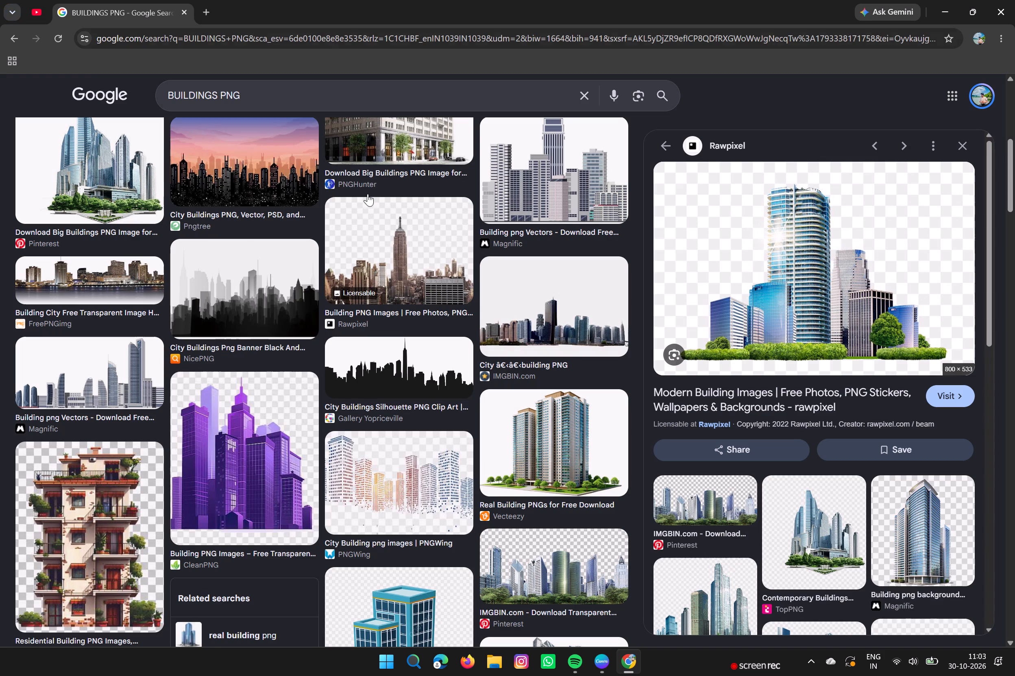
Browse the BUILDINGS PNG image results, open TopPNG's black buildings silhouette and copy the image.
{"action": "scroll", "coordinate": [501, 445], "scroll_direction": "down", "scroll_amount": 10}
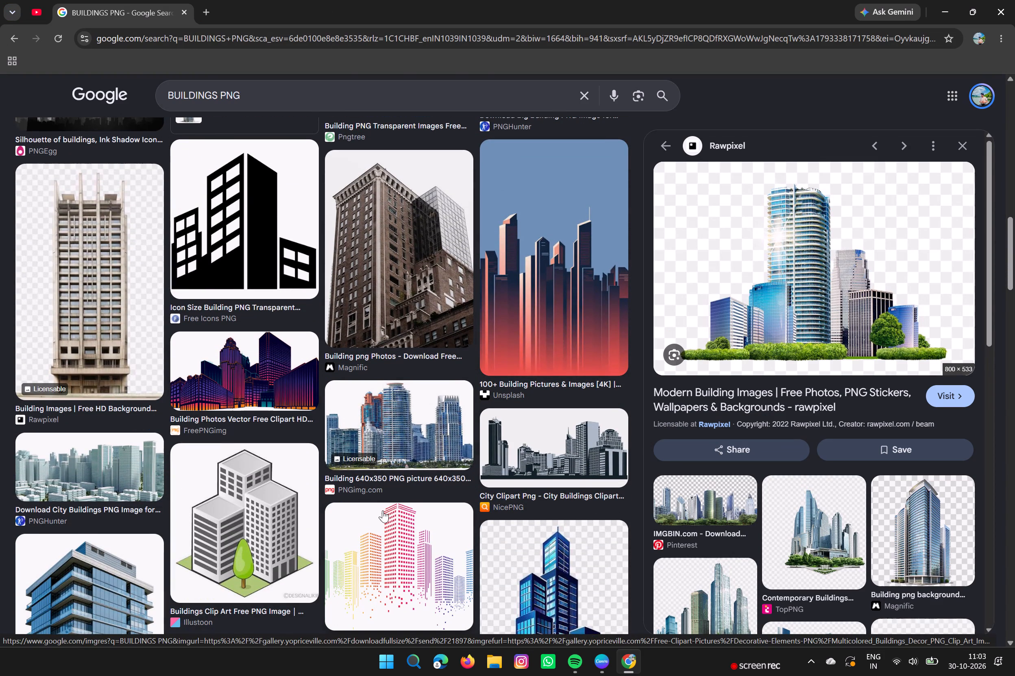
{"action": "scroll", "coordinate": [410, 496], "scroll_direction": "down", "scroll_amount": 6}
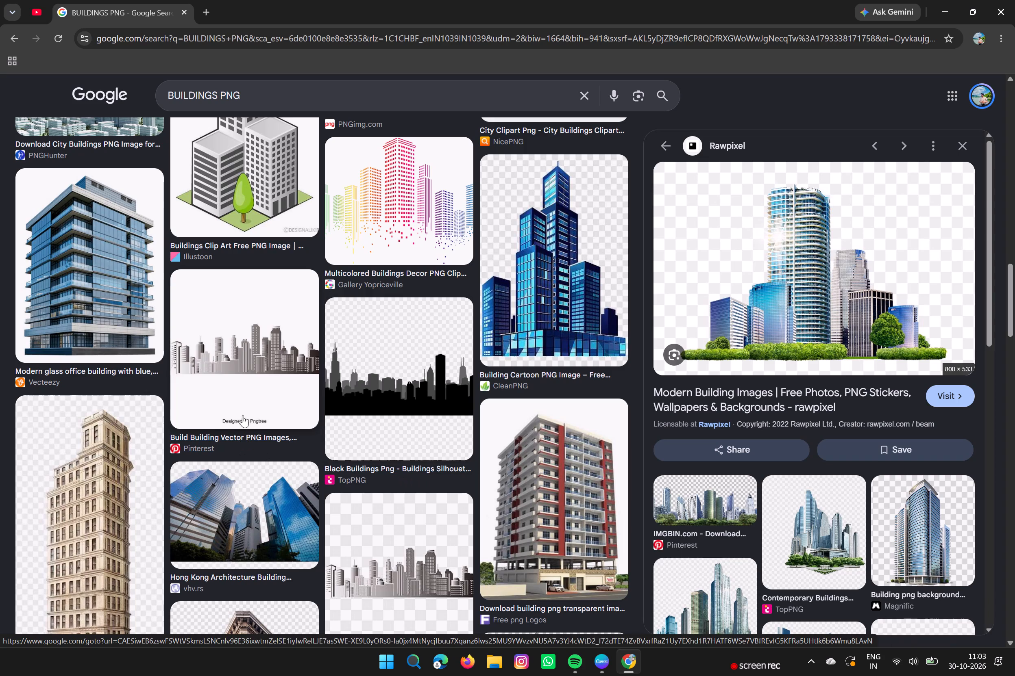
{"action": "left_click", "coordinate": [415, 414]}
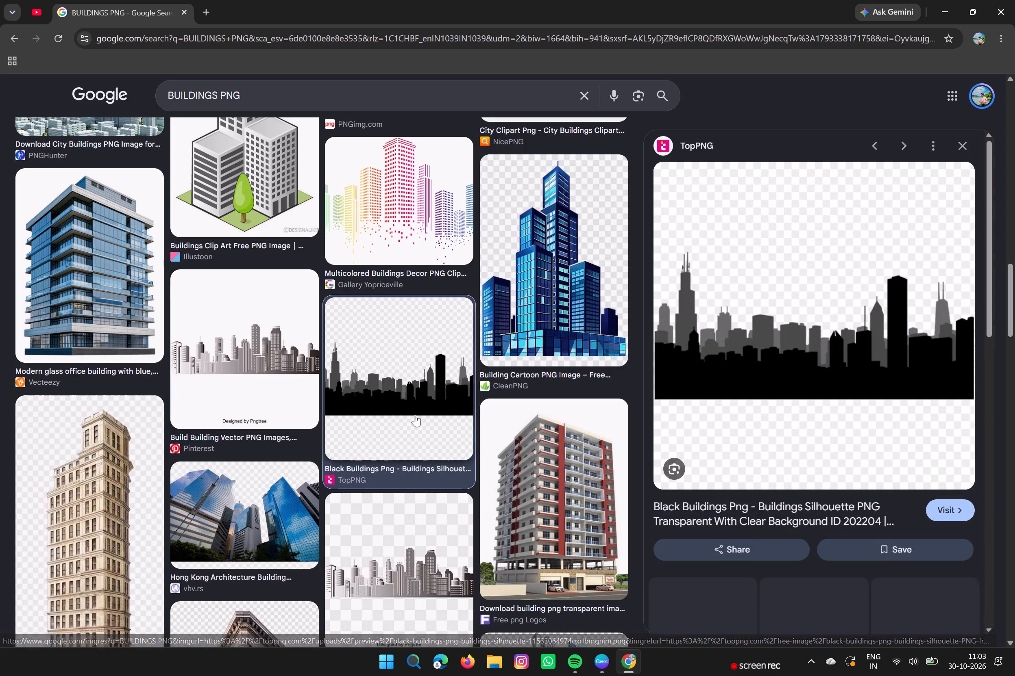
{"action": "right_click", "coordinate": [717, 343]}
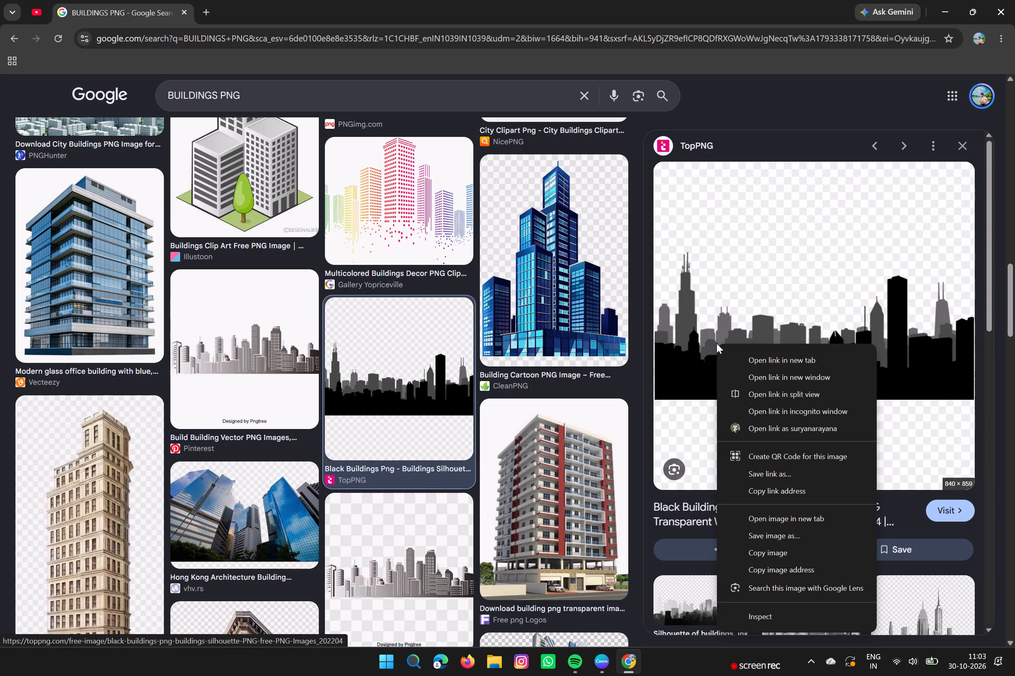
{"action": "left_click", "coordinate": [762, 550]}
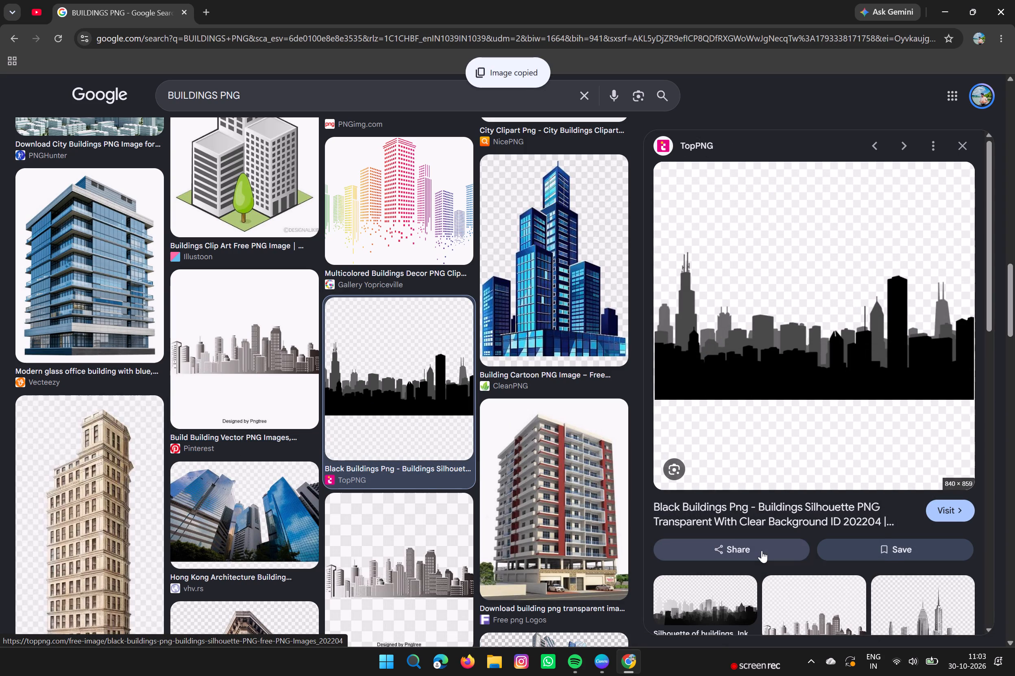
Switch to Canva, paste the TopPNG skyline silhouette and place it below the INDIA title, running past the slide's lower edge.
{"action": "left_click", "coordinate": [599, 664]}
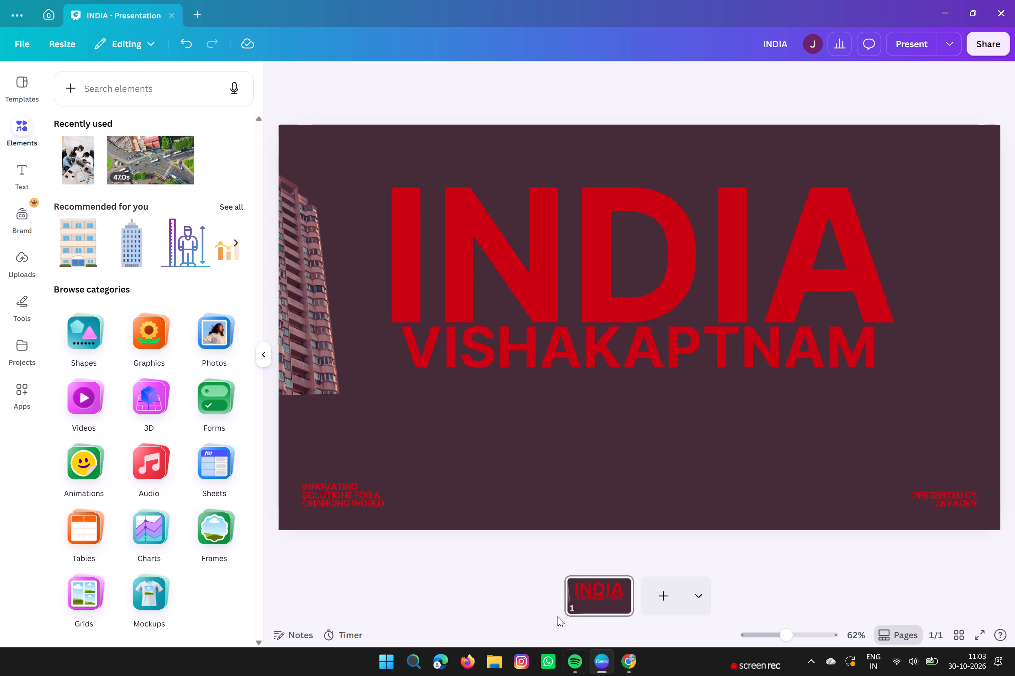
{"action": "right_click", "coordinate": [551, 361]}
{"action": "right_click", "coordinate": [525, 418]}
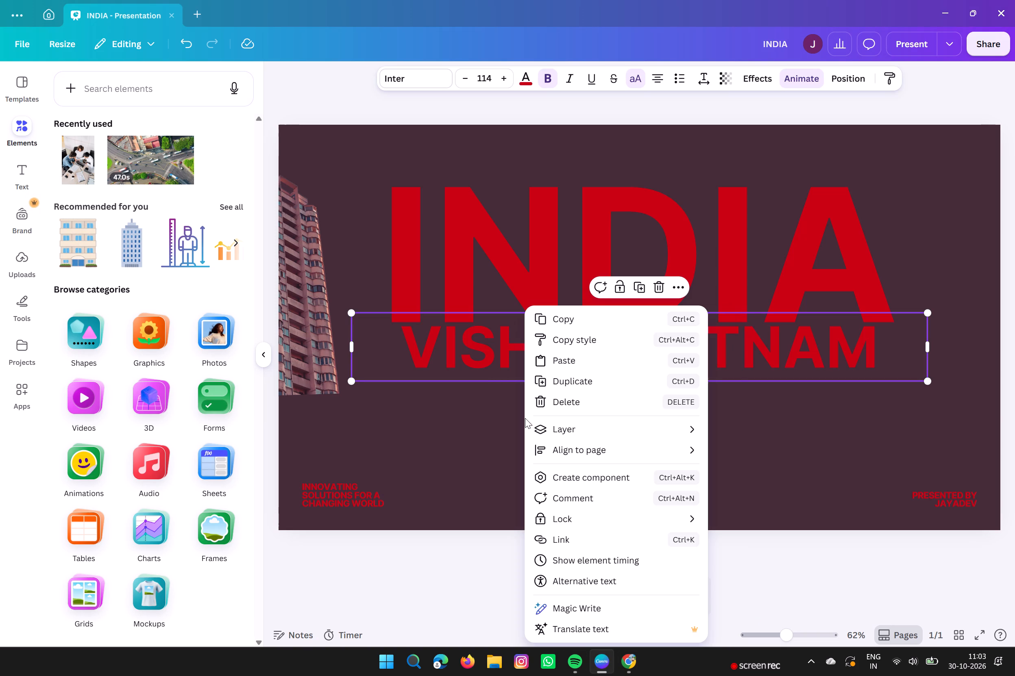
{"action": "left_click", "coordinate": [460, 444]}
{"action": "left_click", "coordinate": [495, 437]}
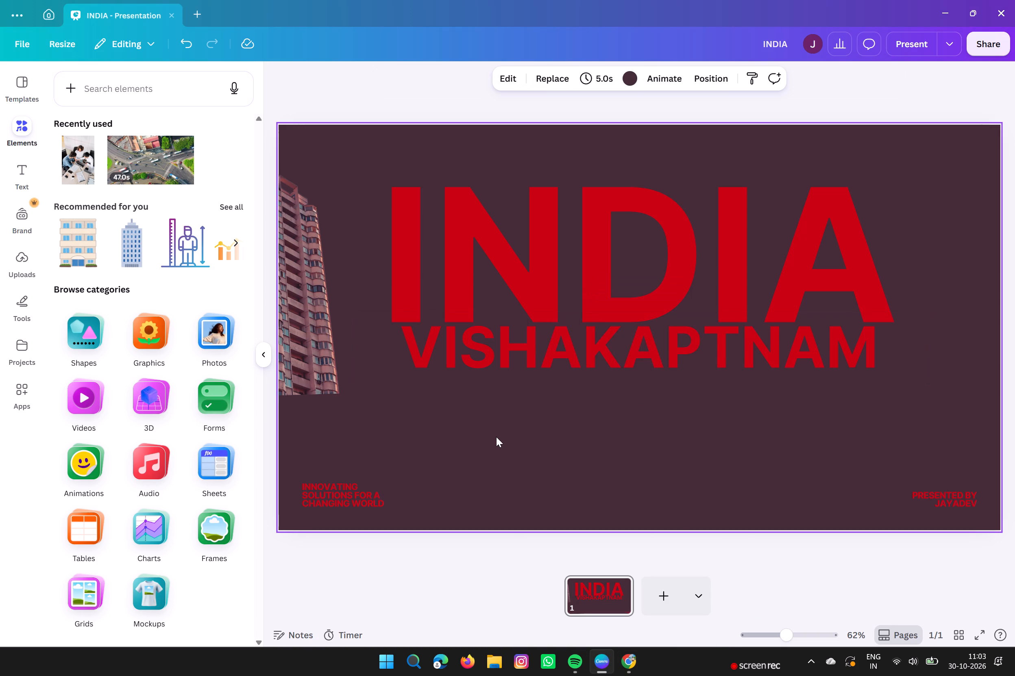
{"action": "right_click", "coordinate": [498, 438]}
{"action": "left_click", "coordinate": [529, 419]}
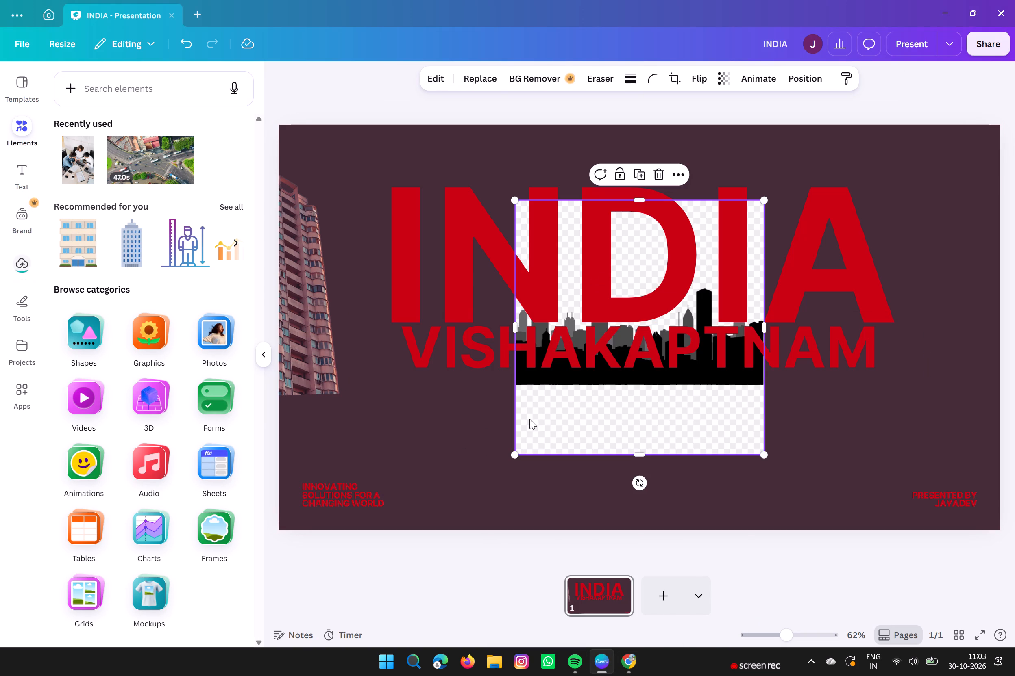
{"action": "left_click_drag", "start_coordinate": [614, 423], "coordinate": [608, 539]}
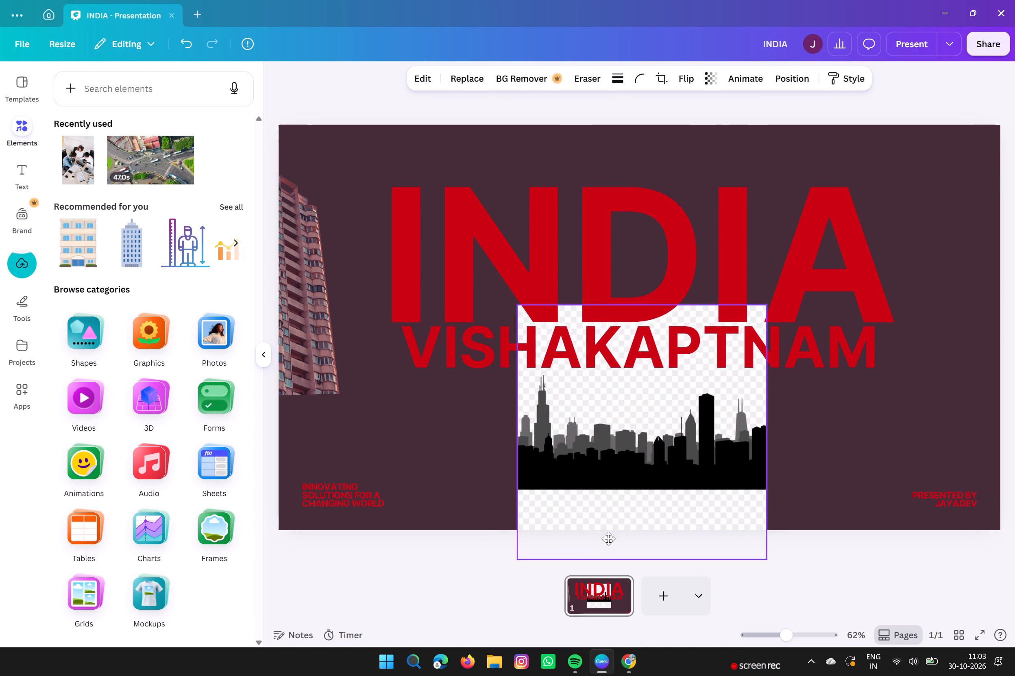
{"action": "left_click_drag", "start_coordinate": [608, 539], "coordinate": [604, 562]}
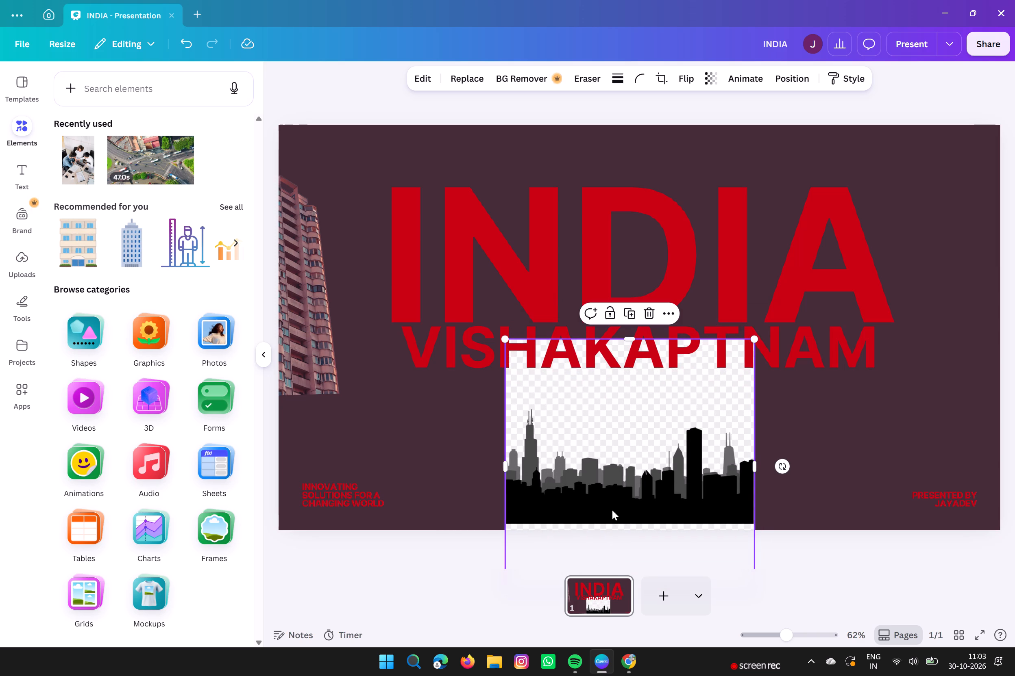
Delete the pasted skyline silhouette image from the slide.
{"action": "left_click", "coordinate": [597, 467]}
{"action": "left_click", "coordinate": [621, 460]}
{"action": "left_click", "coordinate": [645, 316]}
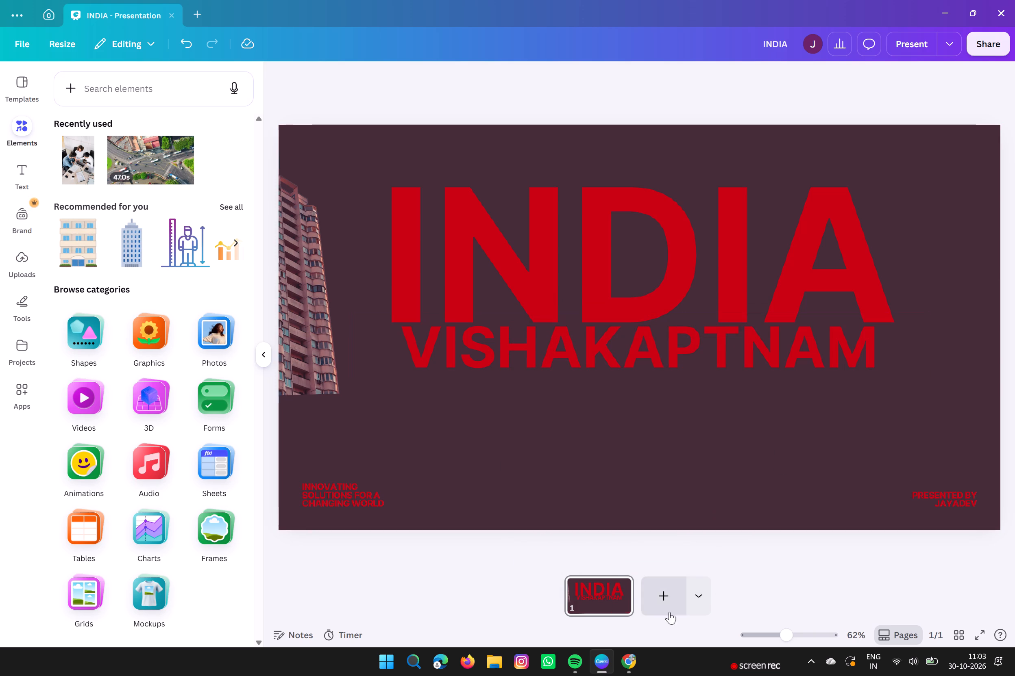
Switch to Google Chrome, search Google Images for BUILDINGS and browse the results.
{"action": "left_click", "coordinate": [622, 667]}
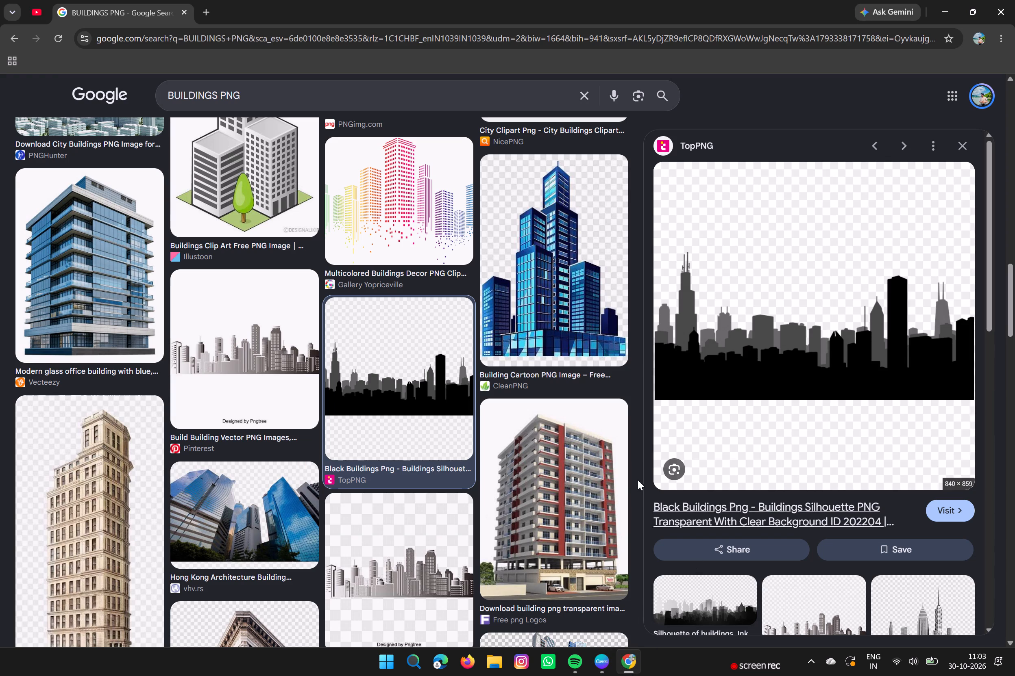
{"action": "scroll", "coordinate": [633, 479], "scroll_direction": "down", "scroll_amount": 3}
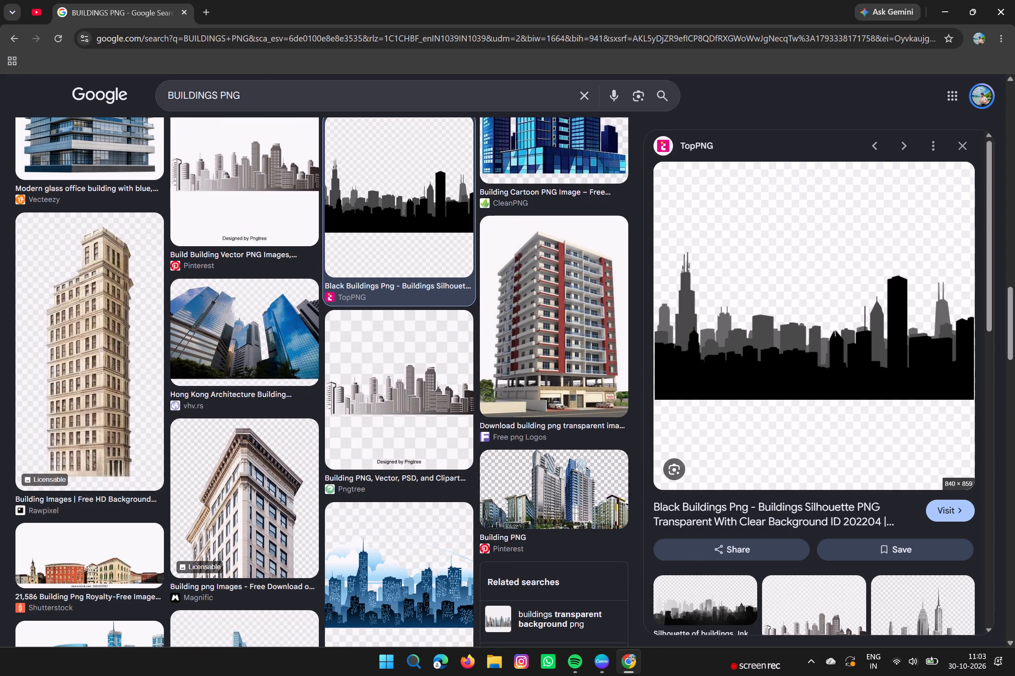
{"action": "left_click", "coordinate": [264, 109]}
{"action": "key", "text": "BackSpace"}
{"action": "key", "text": "BackSpace"}
{"action": "key", "text": "BackSpace"}
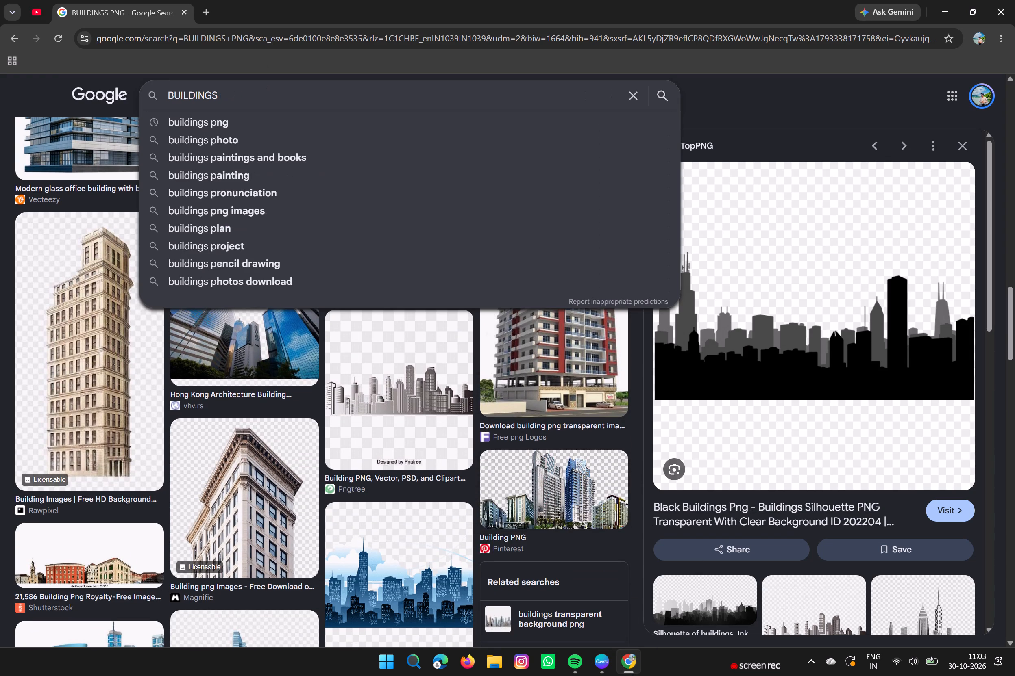
{"action": "key", "text": "Return"}
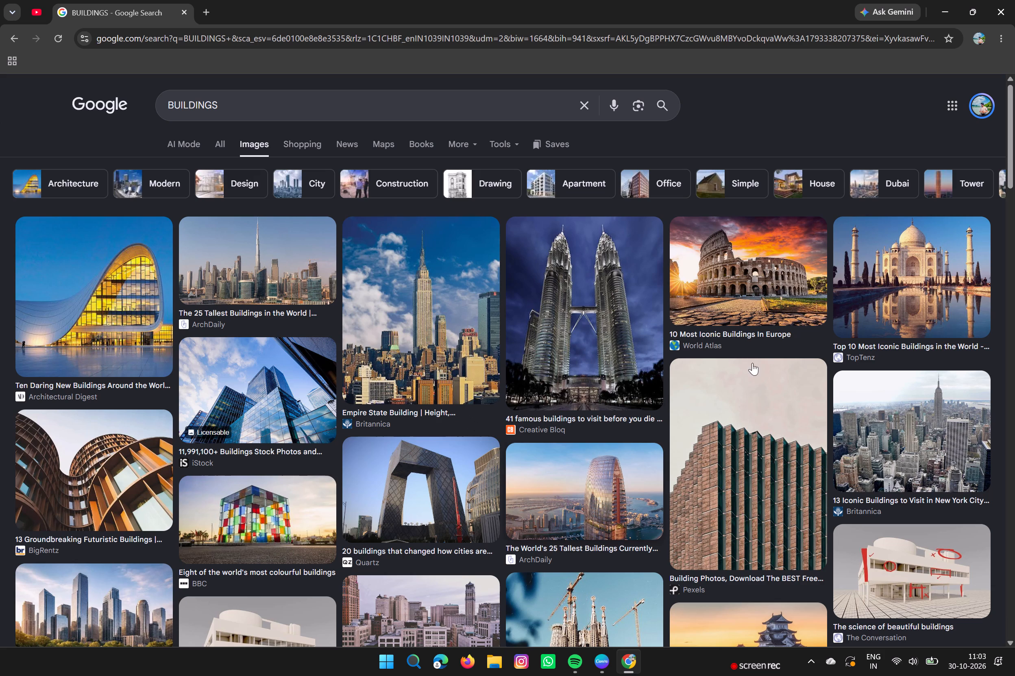
{"action": "scroll", "coordinate": [720, 353], "scroll_direction": "down", "scroll_amount": 4}
{"action": "scroll", "coordinate": [600, 366], "scroll_direction": "down", "scroll_amount": 4}
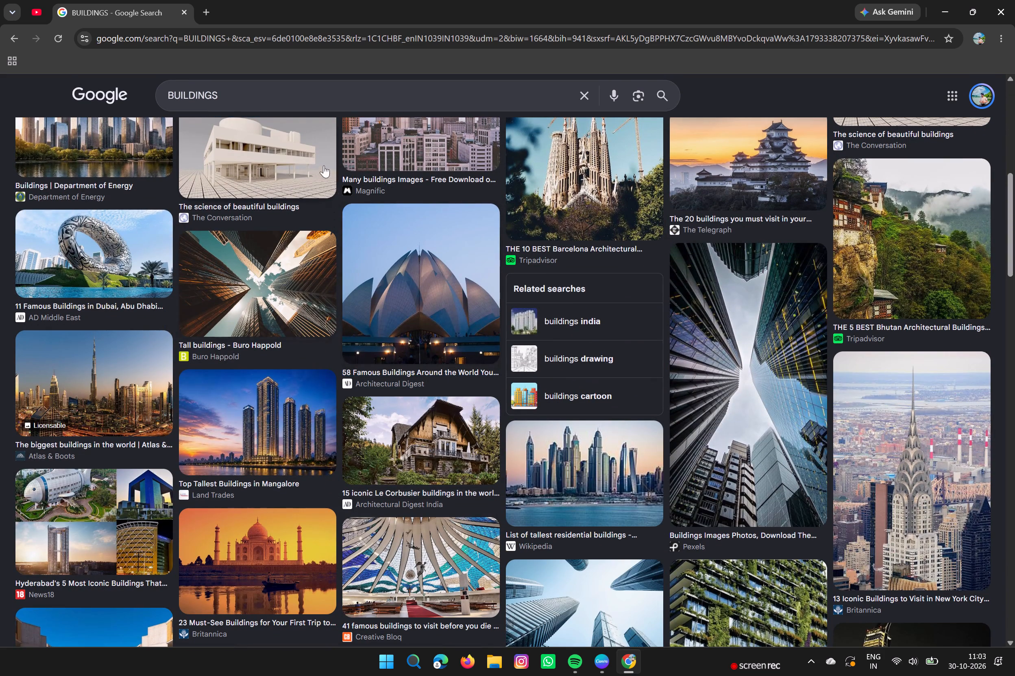
Change the image search to BUILDINGS STICKERS.
{"action": "left_click", "coordinate": [314, 104]}
{"action": "key", "text": "space"}
{"action": "type", "text": "STICKERS"}
{"action": "key", "text": "Return"}
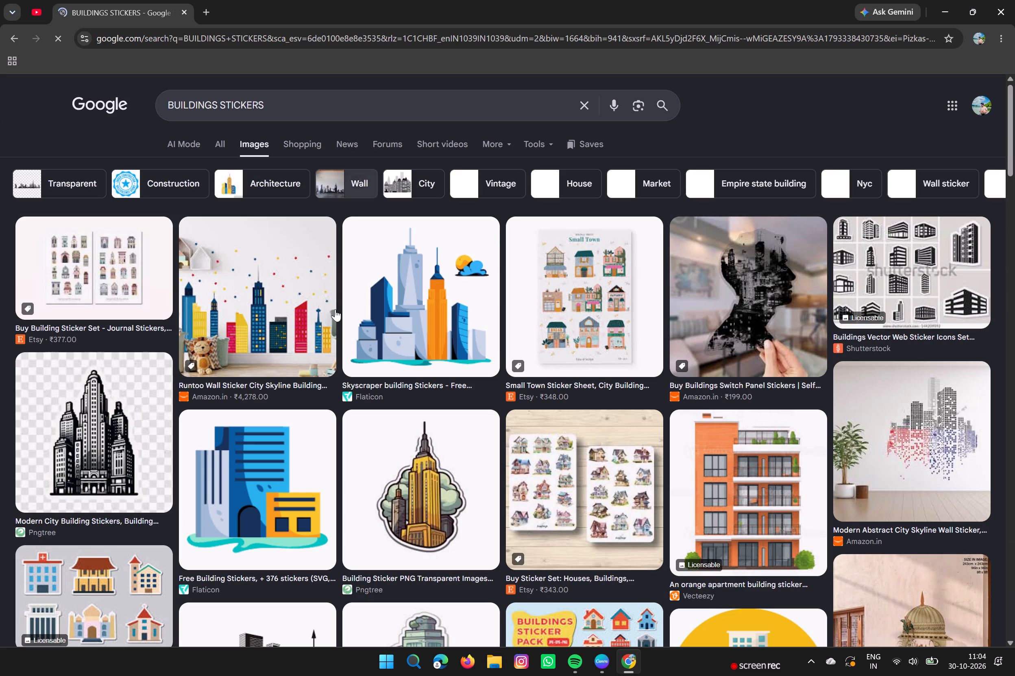
Browse the building sticker results for a suitable skyline and open Dreamstime's black-and-white skyscraper illustration.
{"action": "scroll", "coordinate": [70, 531], "scroll_direction": "down", "scroll_amount": 7}
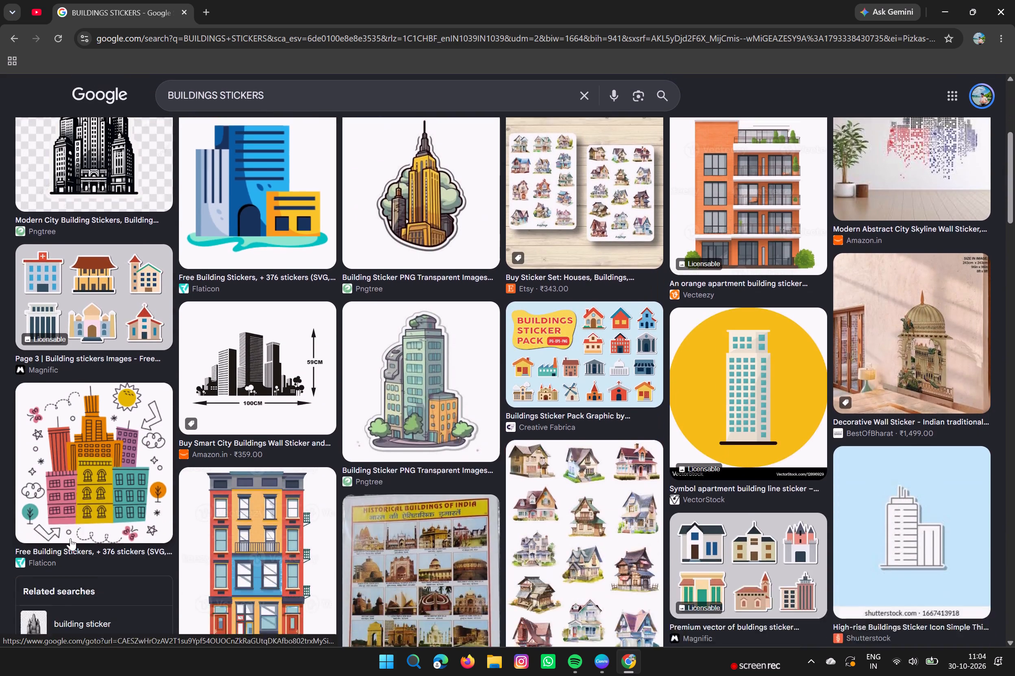
{"action": "scroll", "coordinate": [70, 538], "scroll_direction": "down", "scroll_amount": 4}
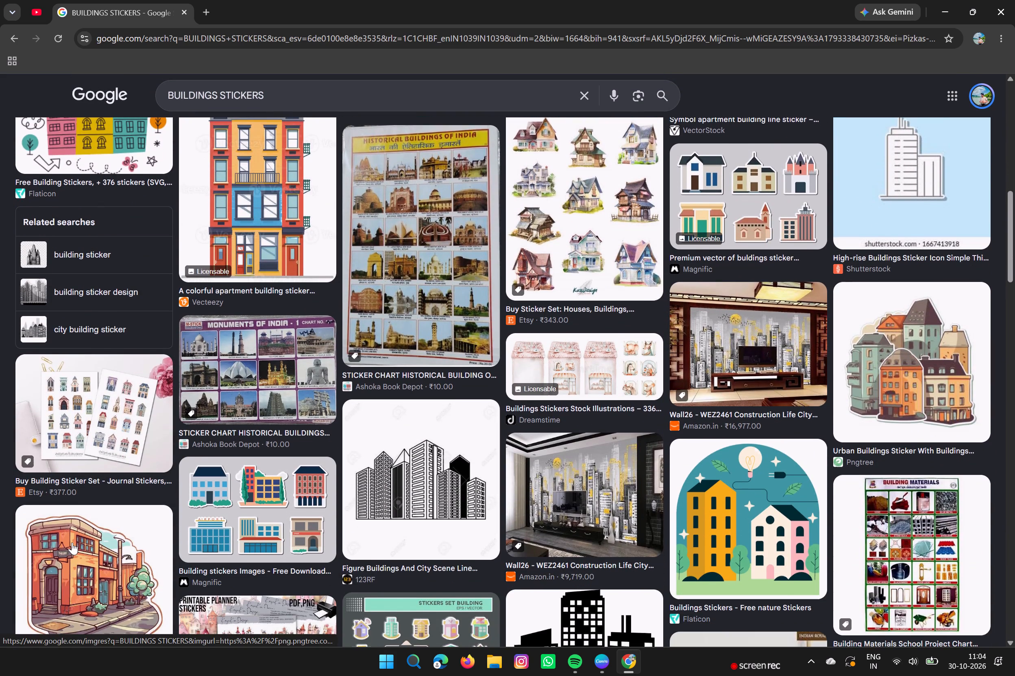
{"action": "scroll", "coordinate": [72, 542], "scroll_direction": "down", "scroll_amount": 12}
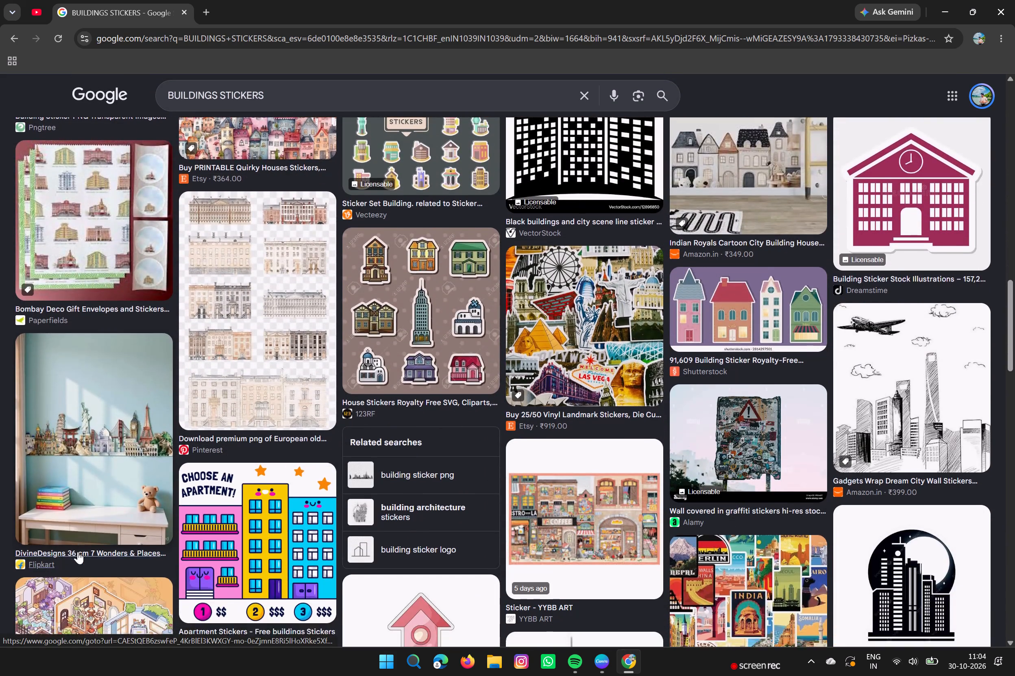
{"action": "scroll", "coordinate": [78, 552], "scroll_direction": "down", "scroll_amount": 8}
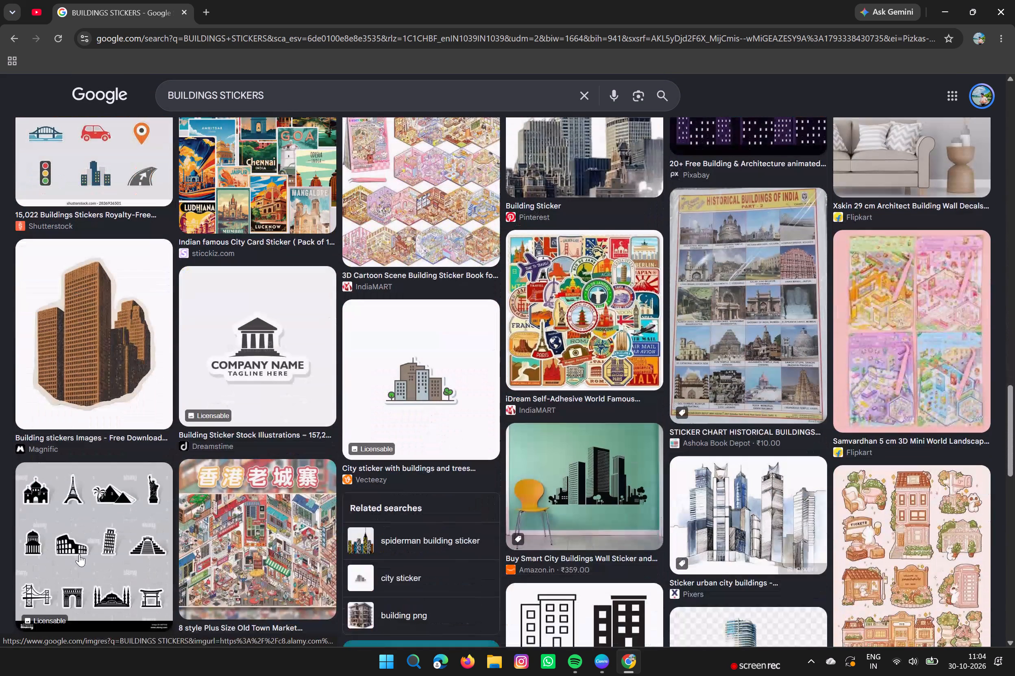
{"action": "scroll", "coordinate": [79, 554], "scroll_direction": "down", "scroll_amount": 7}
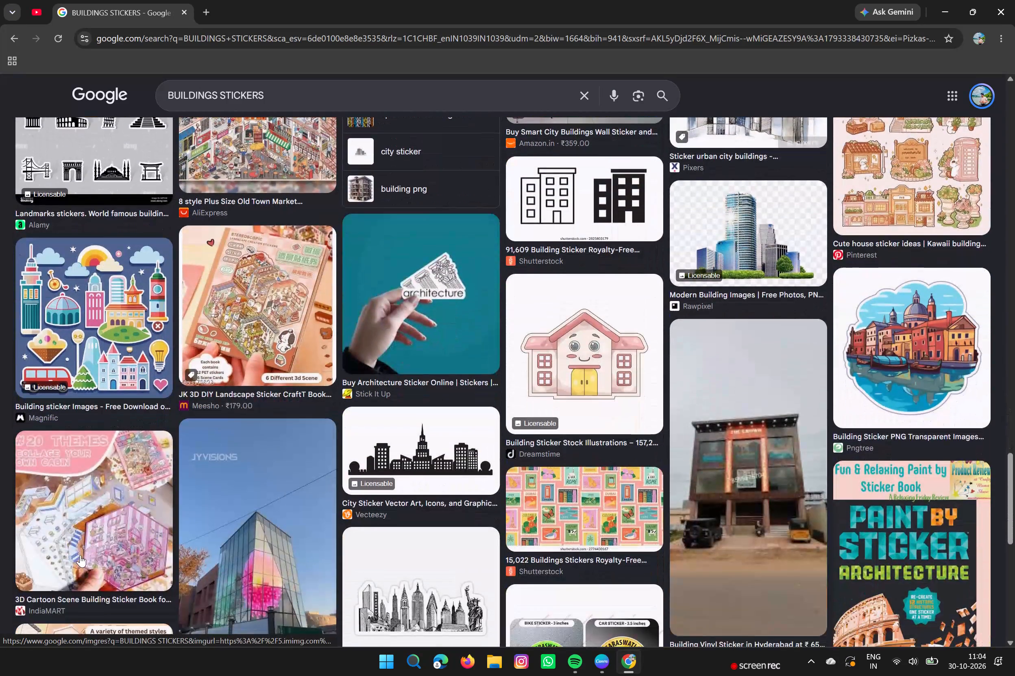
{"action": "scroll", "coordinate": [80, 555], "scroll_direction": "down", "scroll_amount": 5}
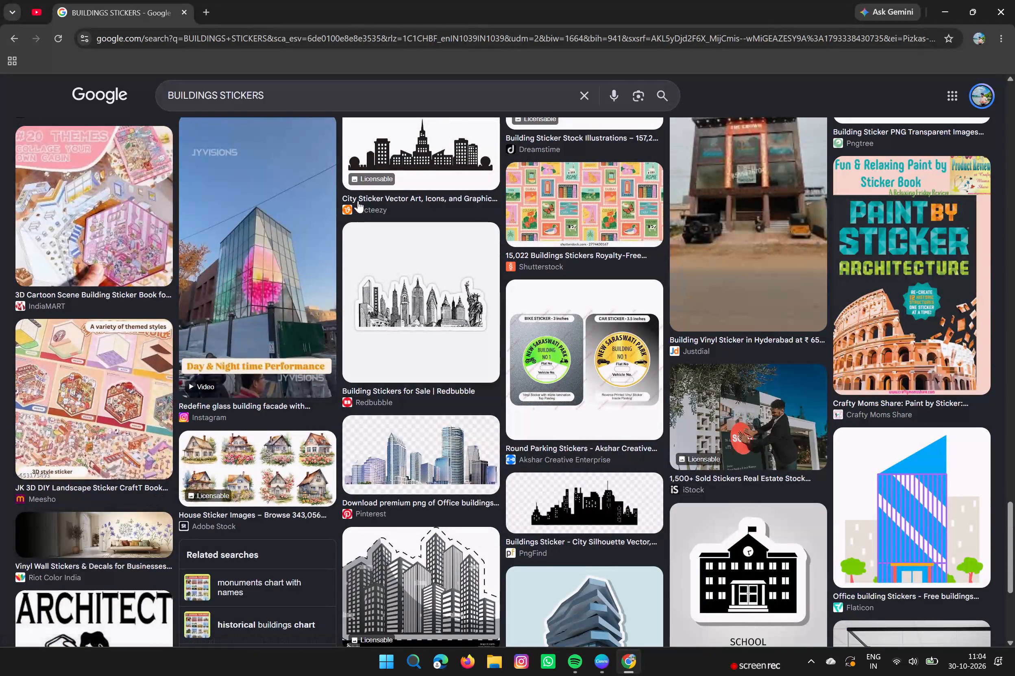
{"action": "scroll", "coordinate": [470, 514], "scroll_direction": "down", "scroll_amount": 2}
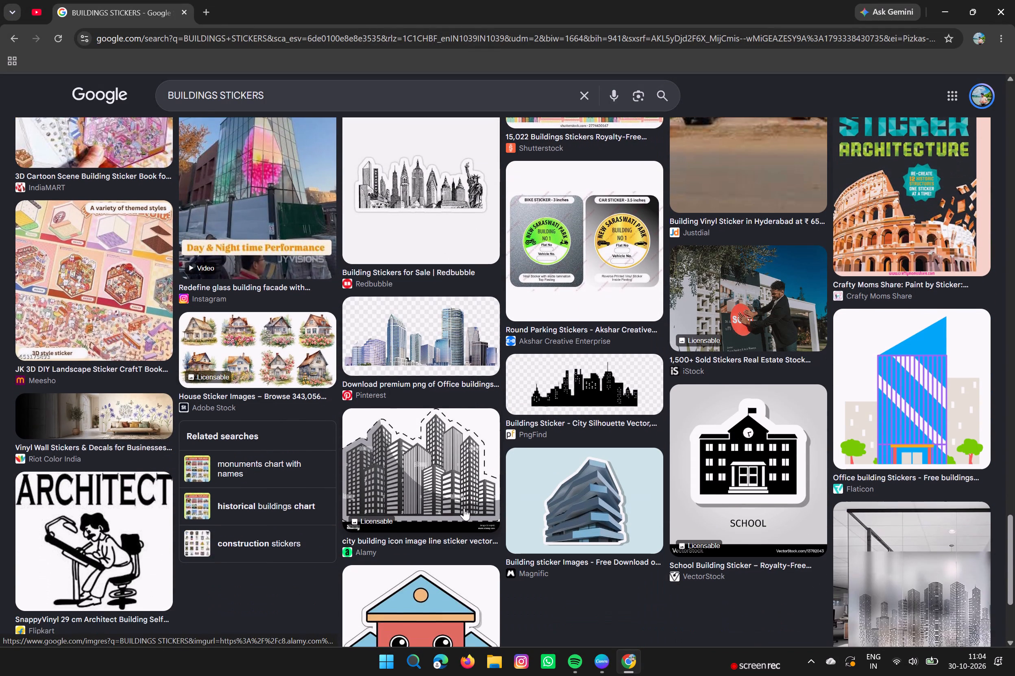
{"action": "scroll", "coordinate": [590, 492], "scroll_direction": "down", "scroll_amount": 3}
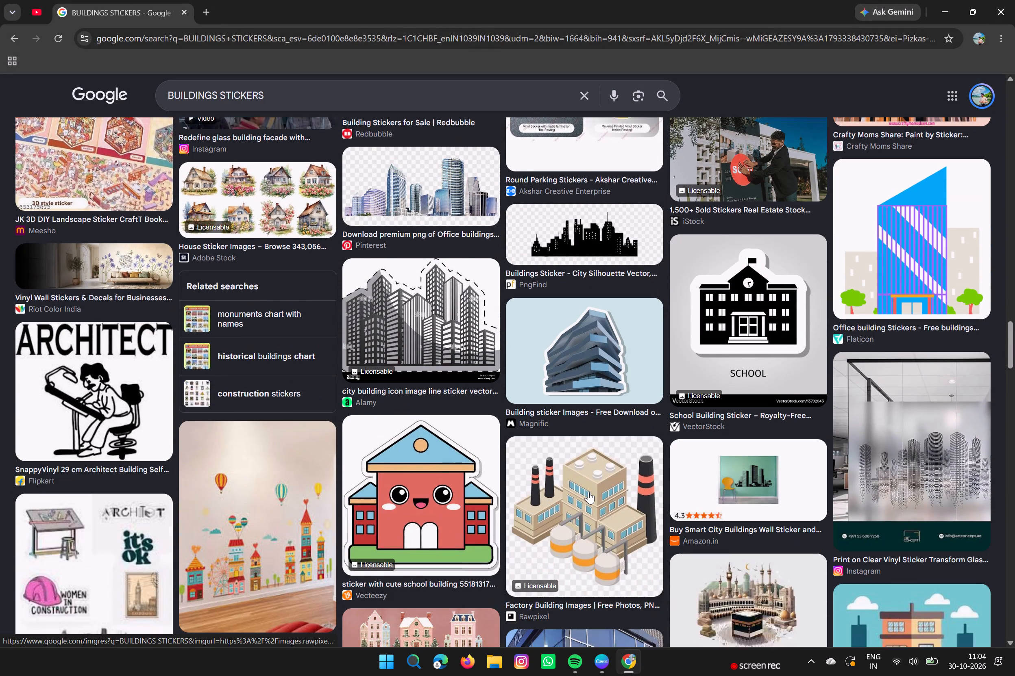
{"action": "scroll", "coordinate": [583, 484], "scroll_direction": "down", "scroll_amount": 8}
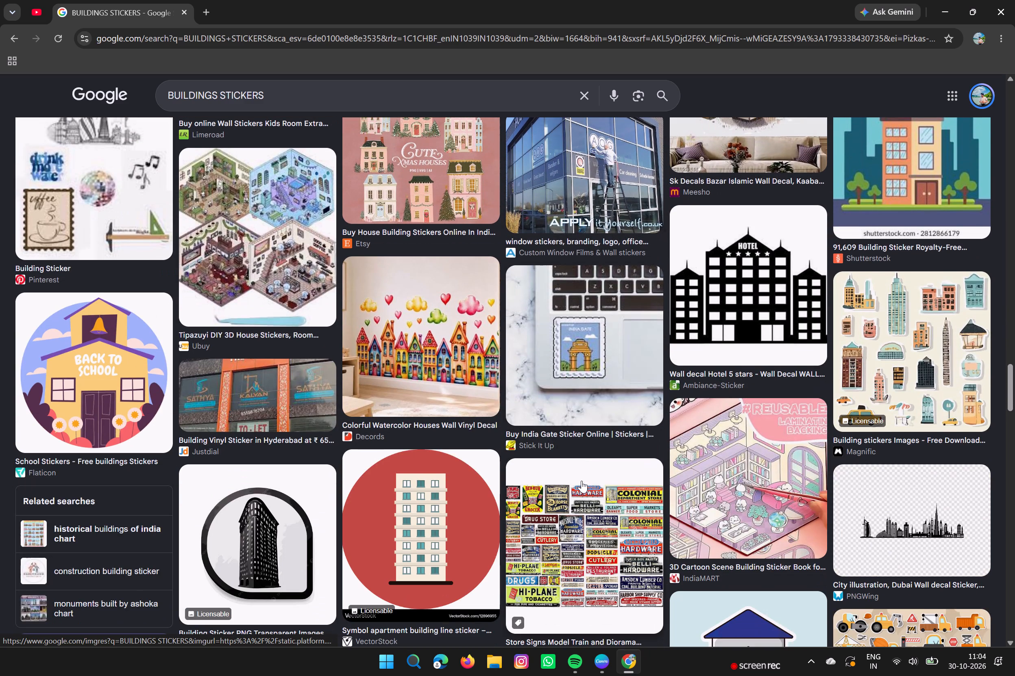
{"action": "scroll", "coordinate": [582, 481], "scroll_direction": "down", "scroll_amount": 2}
{"action": "scroll", "coordinate": [582, 481], "scroll_direction": "up", "scroll_amount": 1}
{"action": "scroll", "coordinate": [581, 481], "scroll_direction": "down", "scroll_amount": 3}
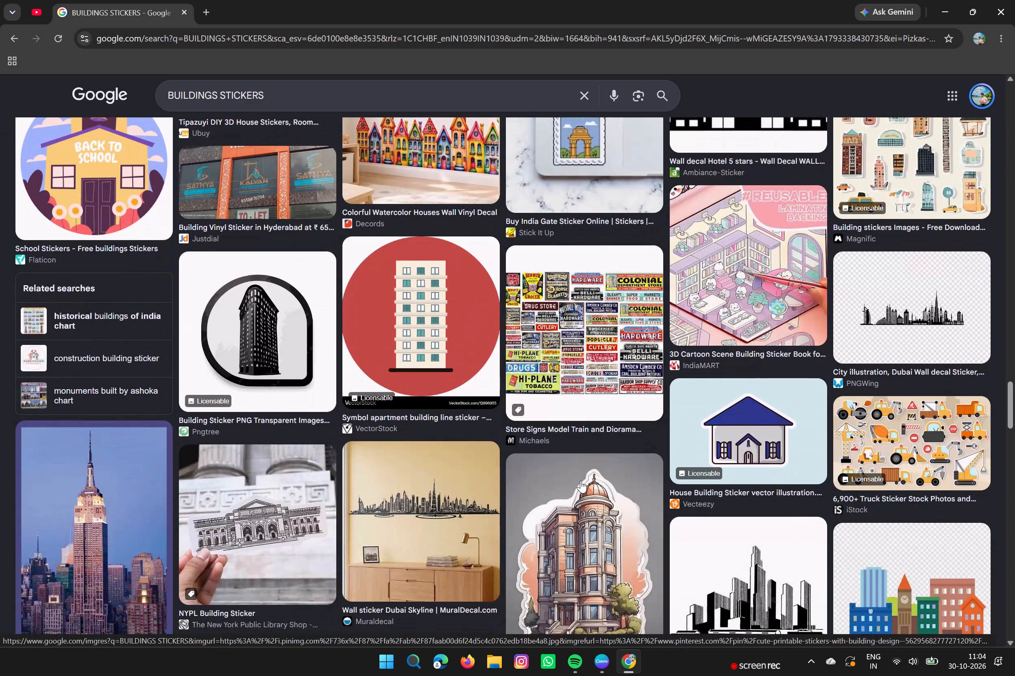
{"action": "scroll", "coordinate": [581, 481], "scroll_direction": "down", "scroll_amount": 4}
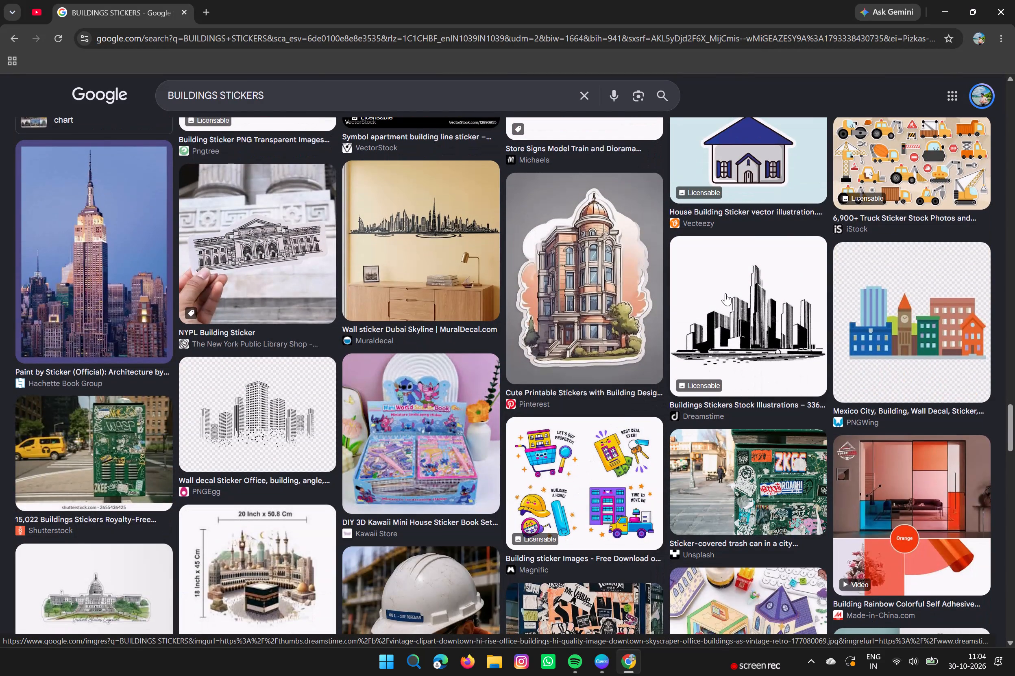
{"action": "left_click", "coordinate": [725, 292]}
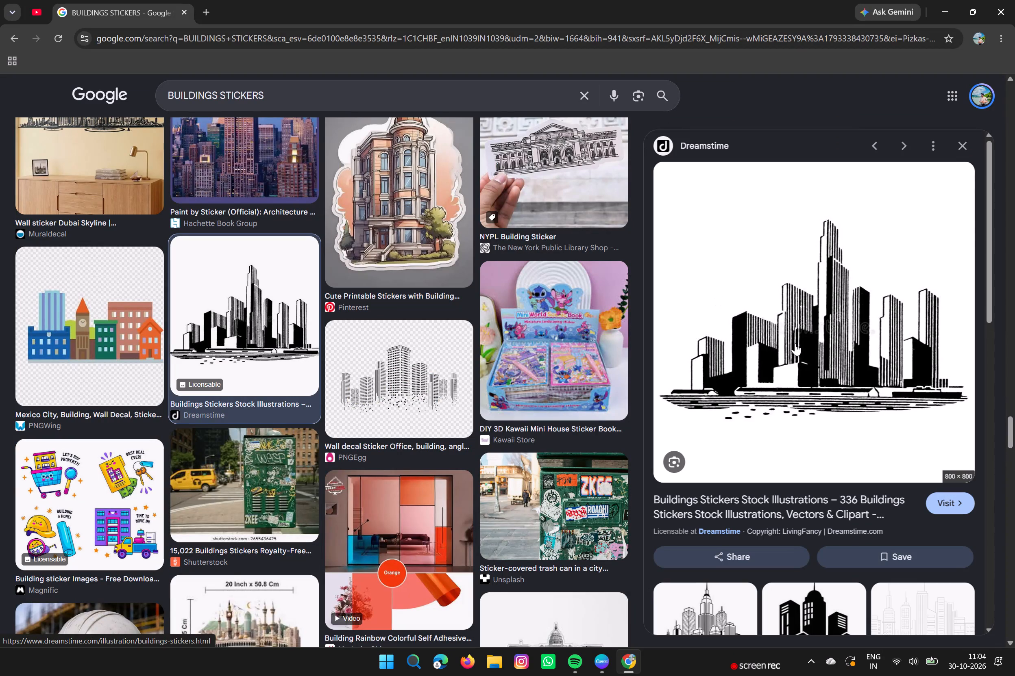
Copy Dreamstime's black-and-white skyscraper illustration, switch to Canva and paste it onto the India slide.
{"action": "right_click", "coordinate": [795, 343]}
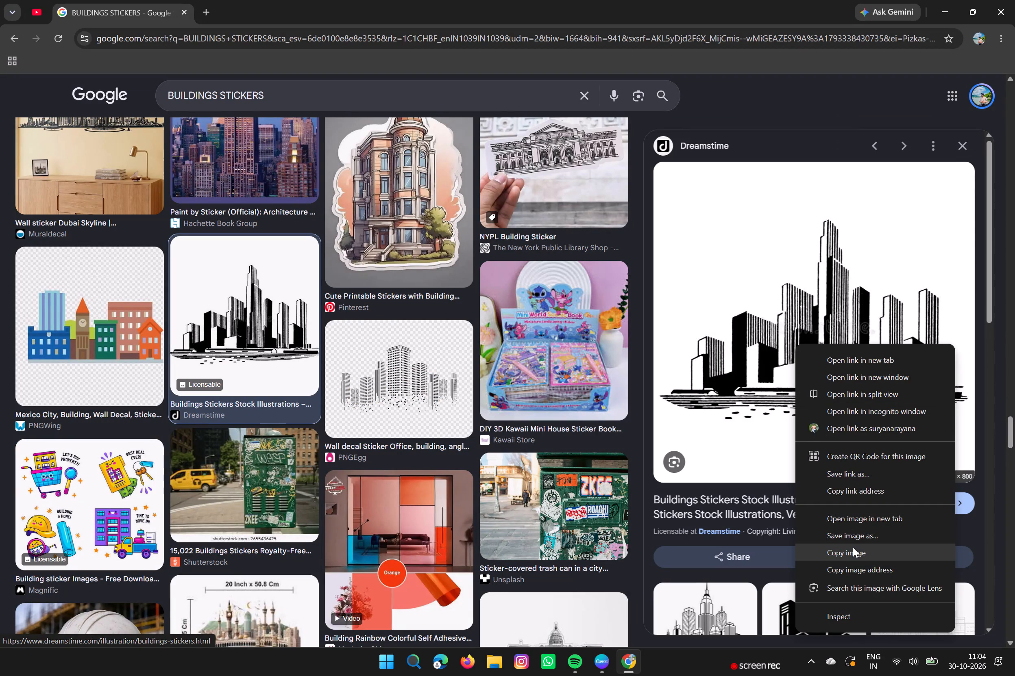
{"action": "left_click", "coordinate": [849, 557]}
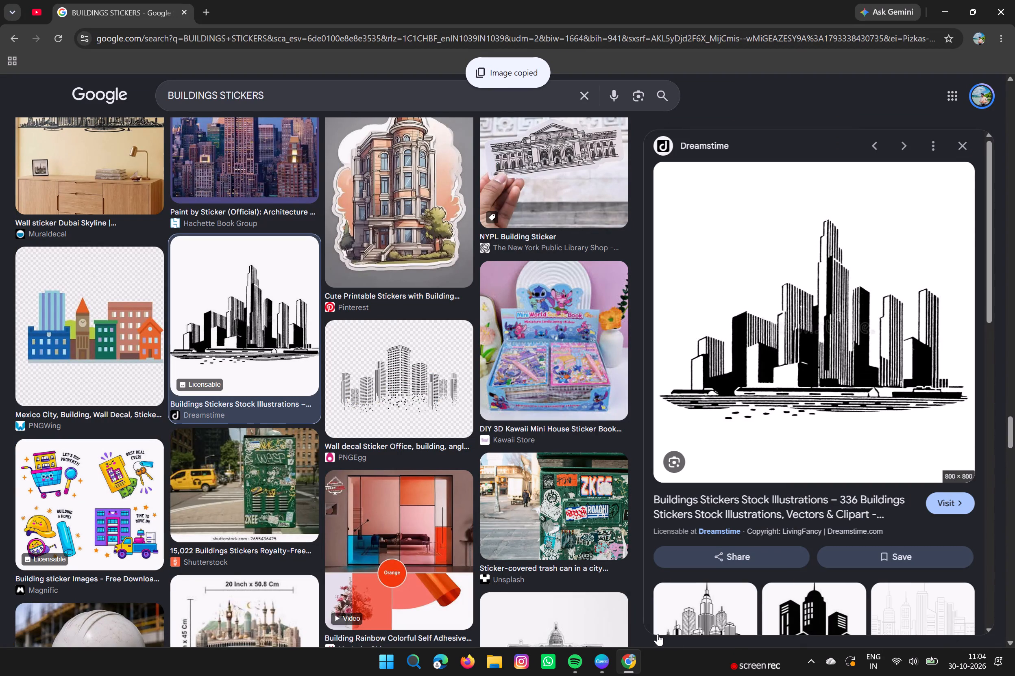
{"action": "left_click", "coordinate": [612, 658]}
{"action": "right_click", "coordinate": [564, 404]}
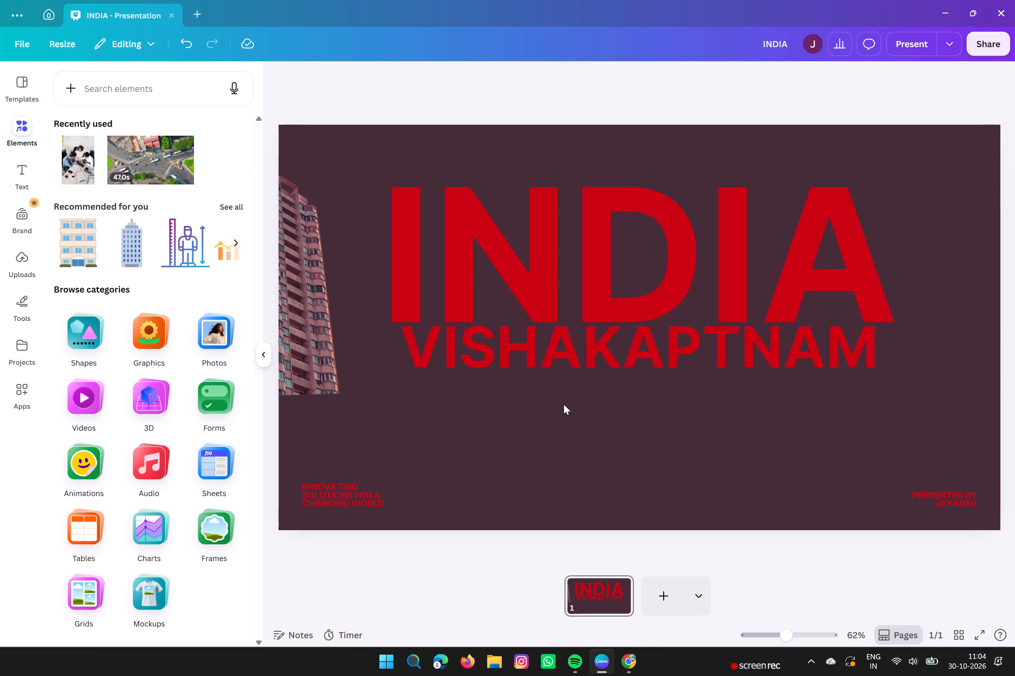
{"action": "left_click", "coordinate": [591, 425]}
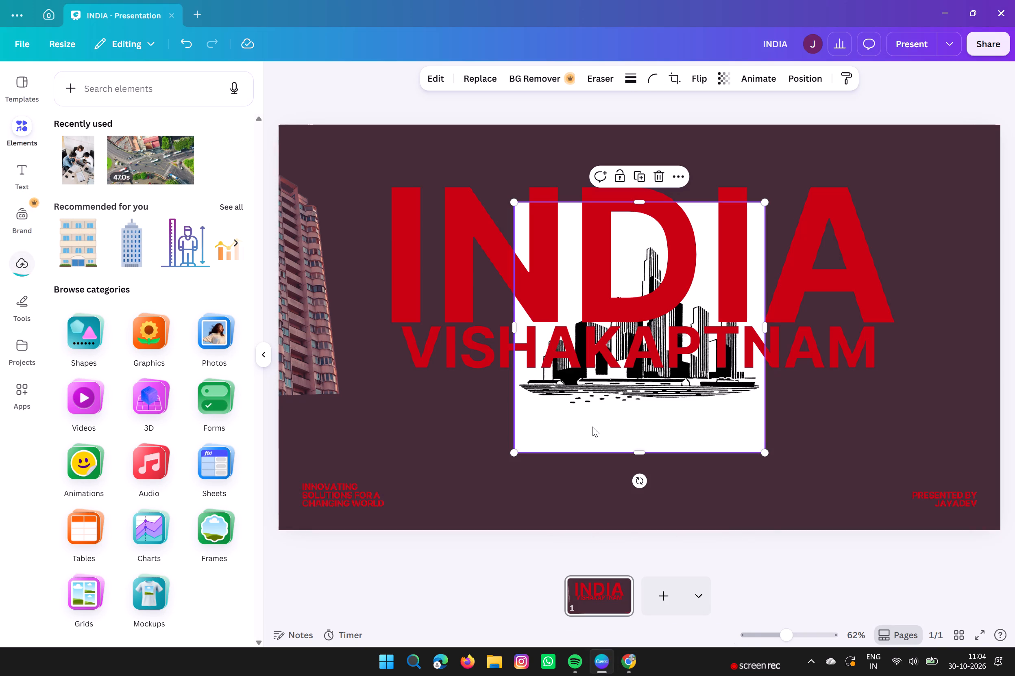
Place the pasted skyline image along the slide's lower middle and widen it to about 1331 by 667 px.
{"action": "left_click_drag", "start_coordinate": [626, 420], "coordinate": [613, 540]}
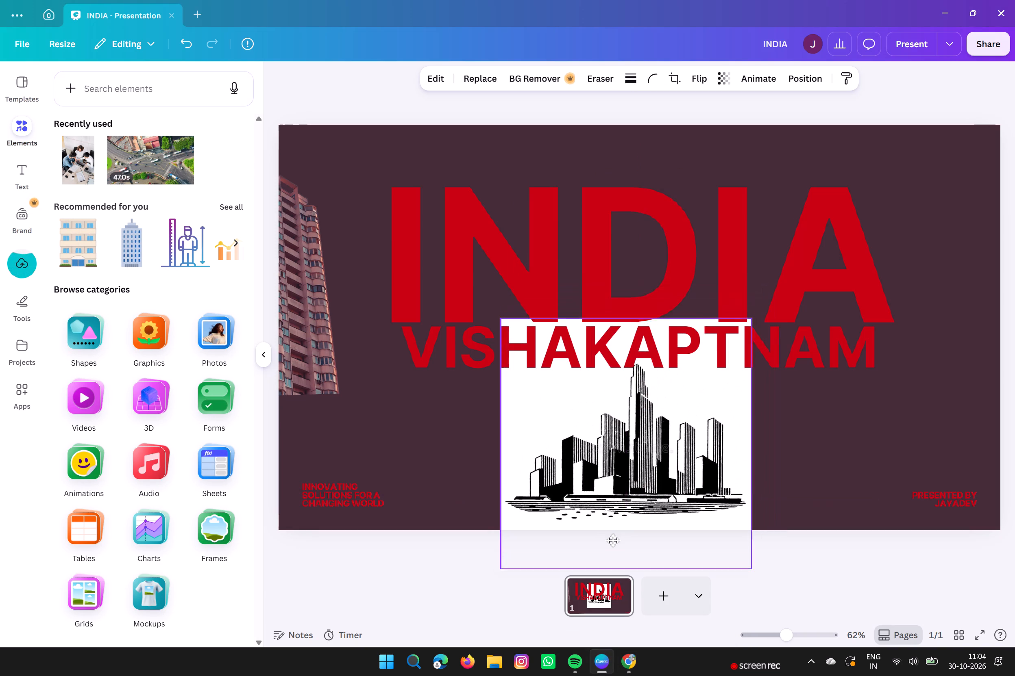
{"action": "left_click_drag", "start_coordinate": [613, 540], "coordinate": [616, 548]}
{"action": "left_click_drag", "start_coordinate": [503, 452], "coordinate": [254, 457]}
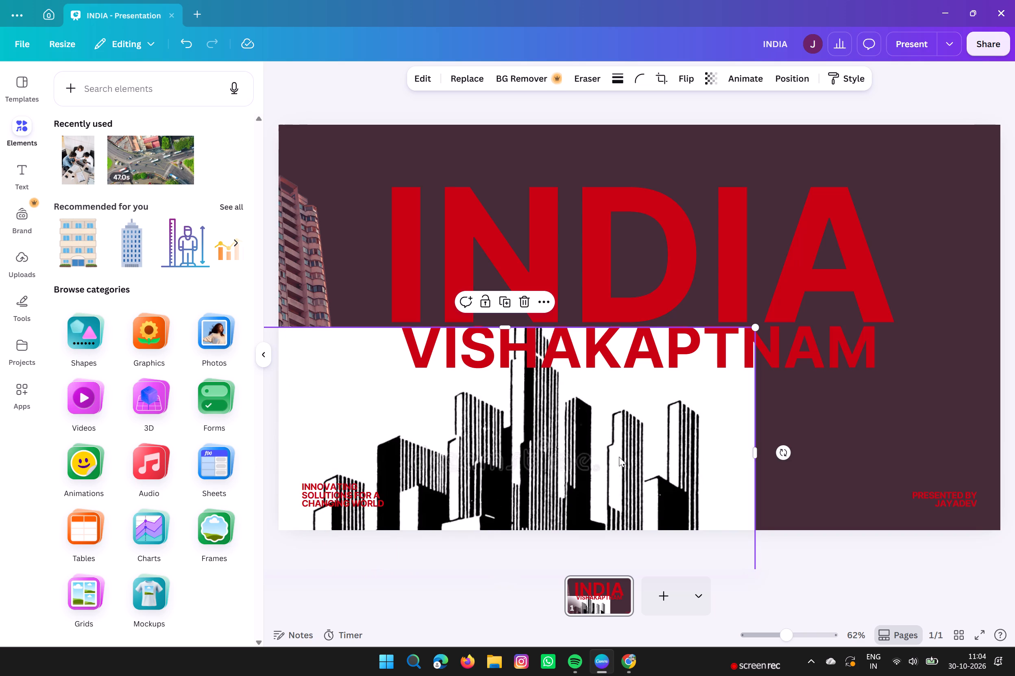
{"action": "left_click_drag", "start_coordinate": [620, 458], "coordinate": [715, 420]}
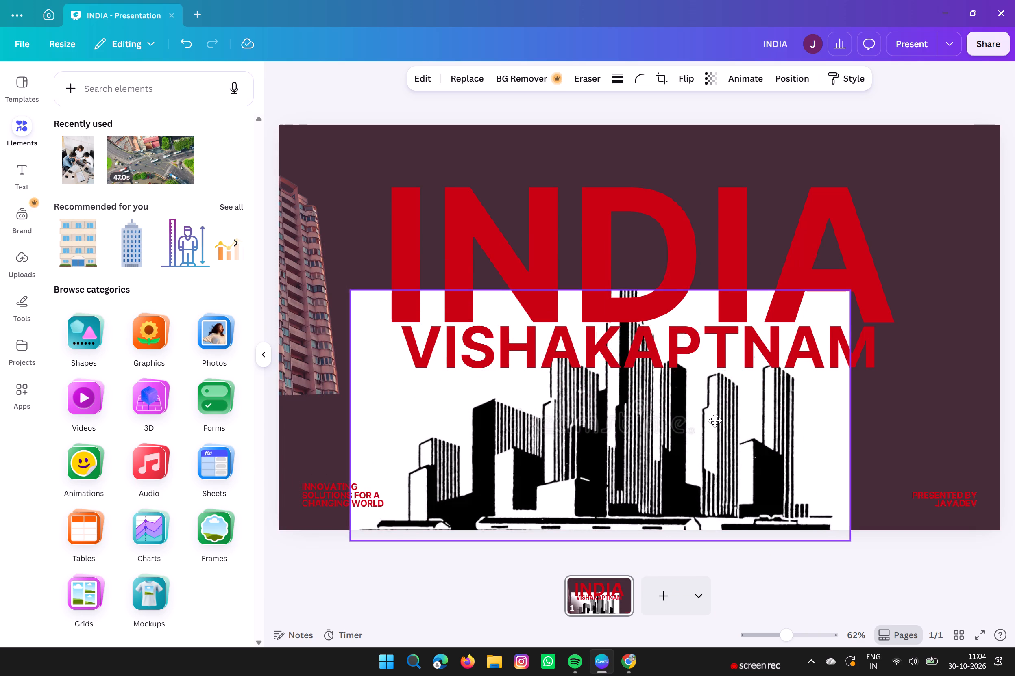
{"action": "left_click_drag", "start_coordinate": [715, 420], "coordinate": [724, 419]}
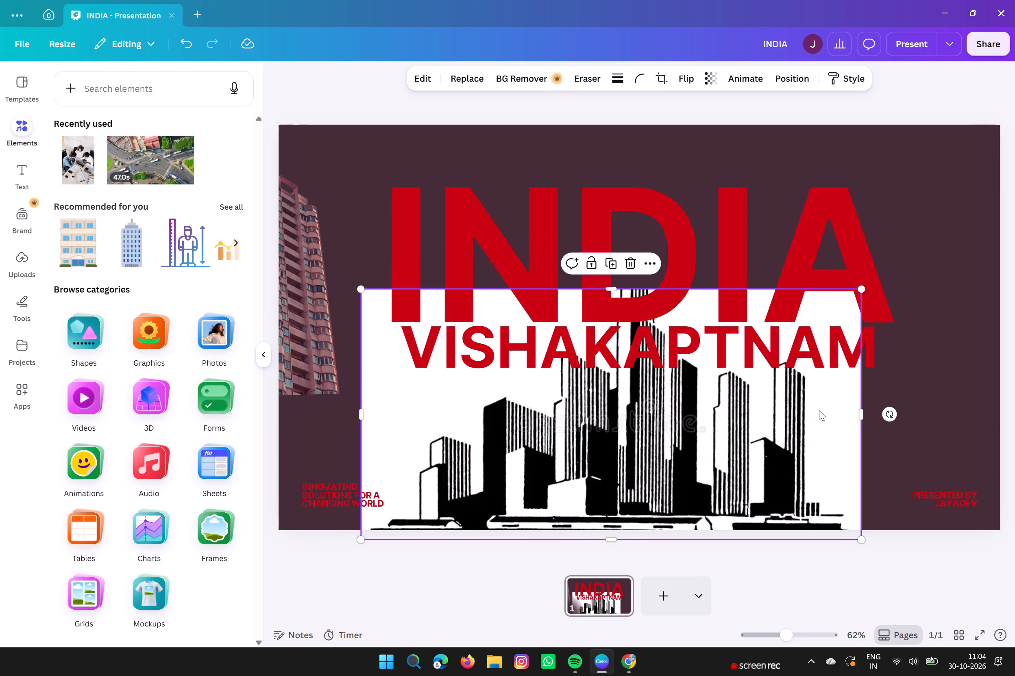
Apply the Colour Pop filter Outrun to the skyline image with intensity 88.
{"action": "left_click", "coordinate": [841, 73]}
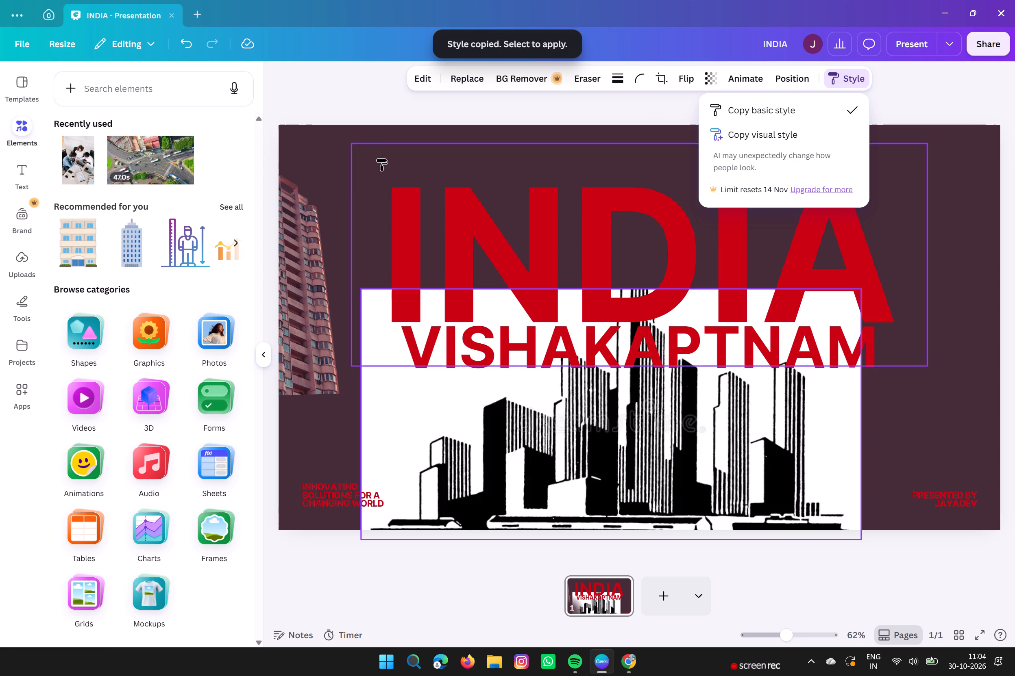
{"action": "left_click", "coordinate": [421, 75]}
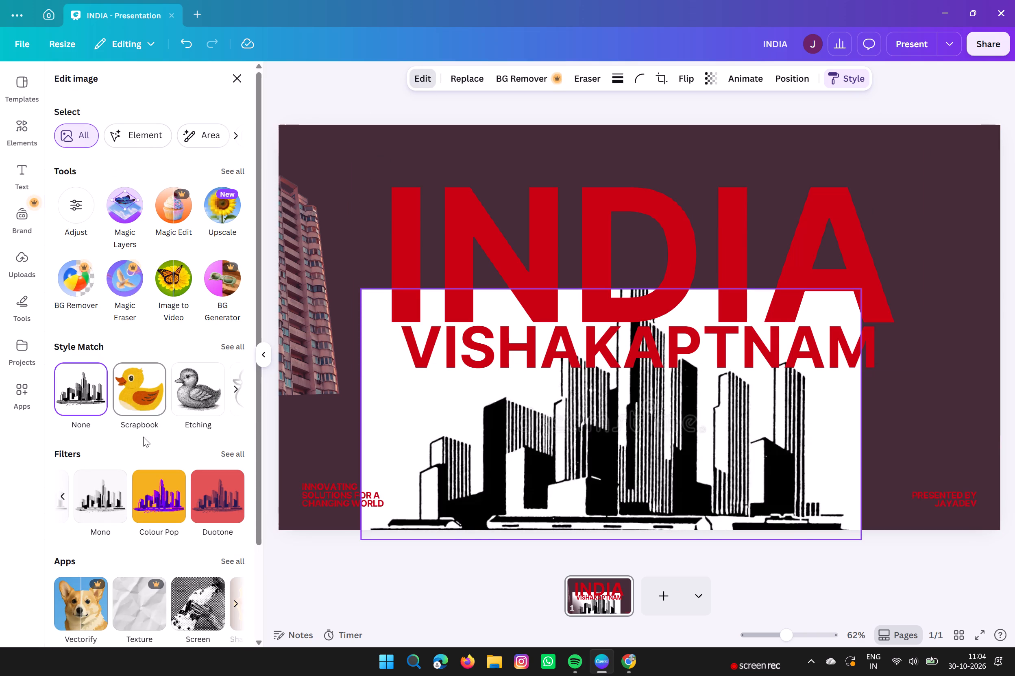
{"action": "left_click", "coordinate": [160, 497]}
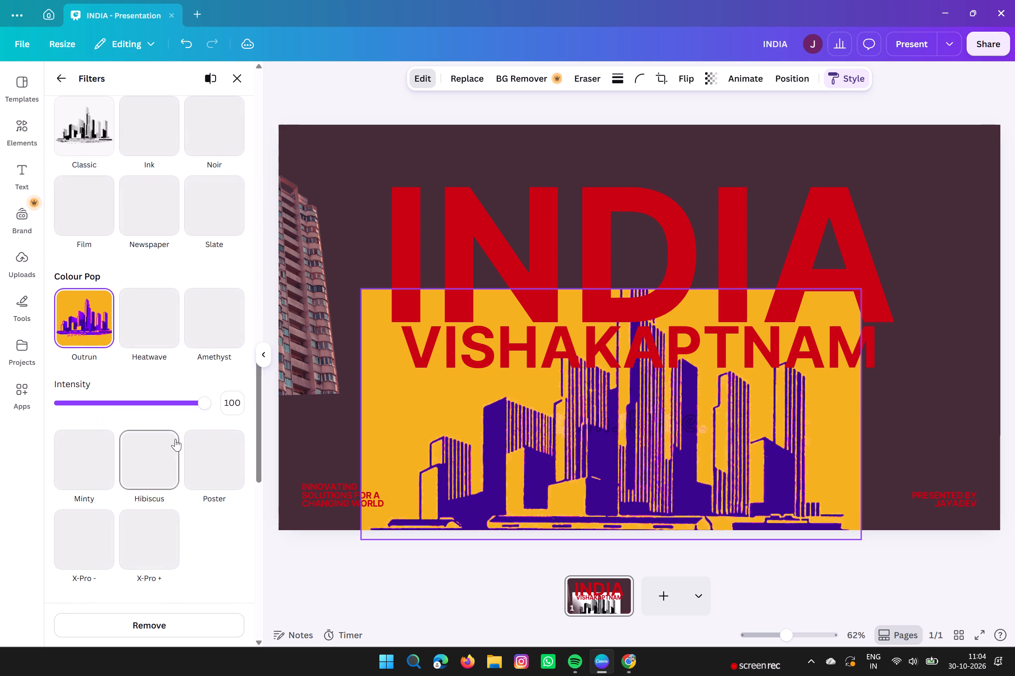
{"action": "left_click_drag", "start_coordinate": [207, 403], "coordinate": [162, 414]}
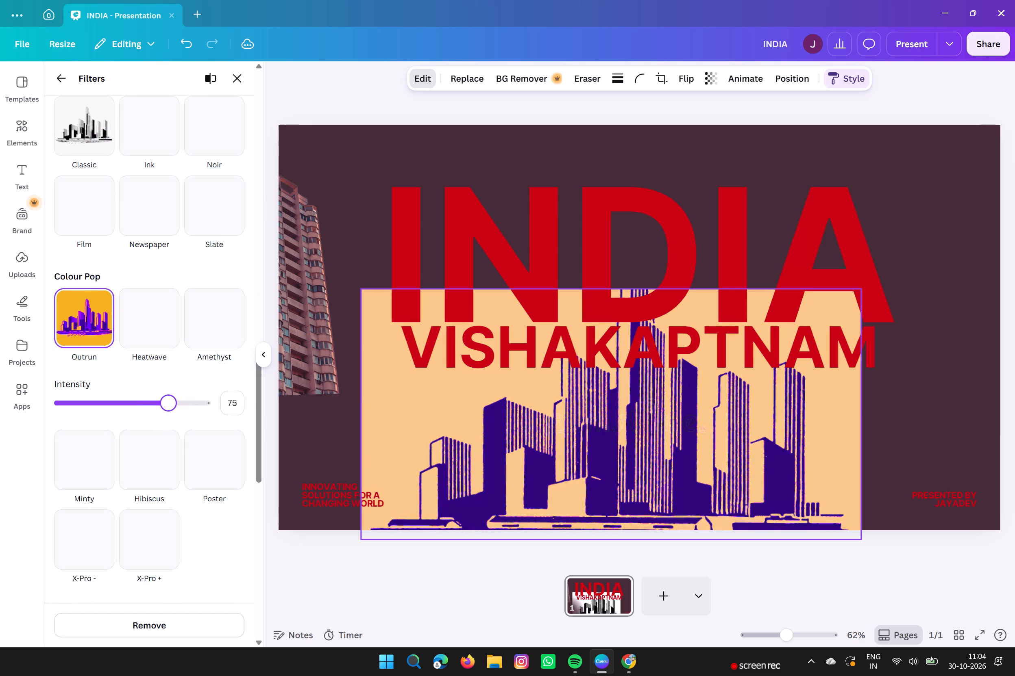
{"action": "left_click_drag", "start_coordinate": [162, 414], "coordinate": [187, 415]}
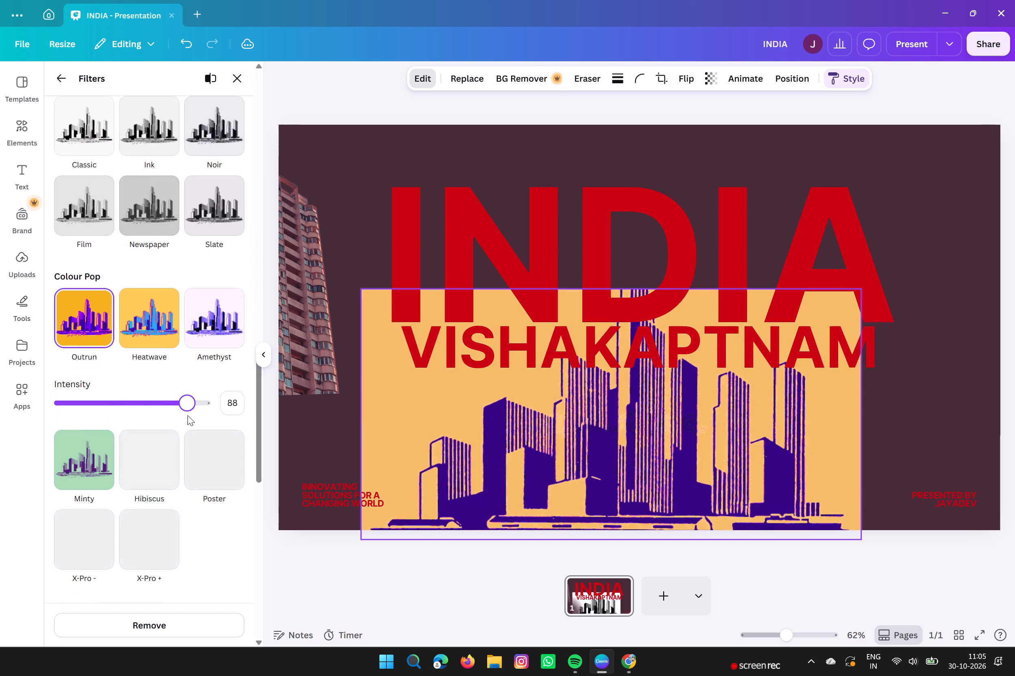
{"action": "left_click_drag", "start_coordinate": [187, 415], "coordinate": [188, 415]}
Switch the skyline image to the Newspaper filter and shift it to about X 251 px, Y 428 px.
{"action": "left_click", "coordinate": [166, 227]}
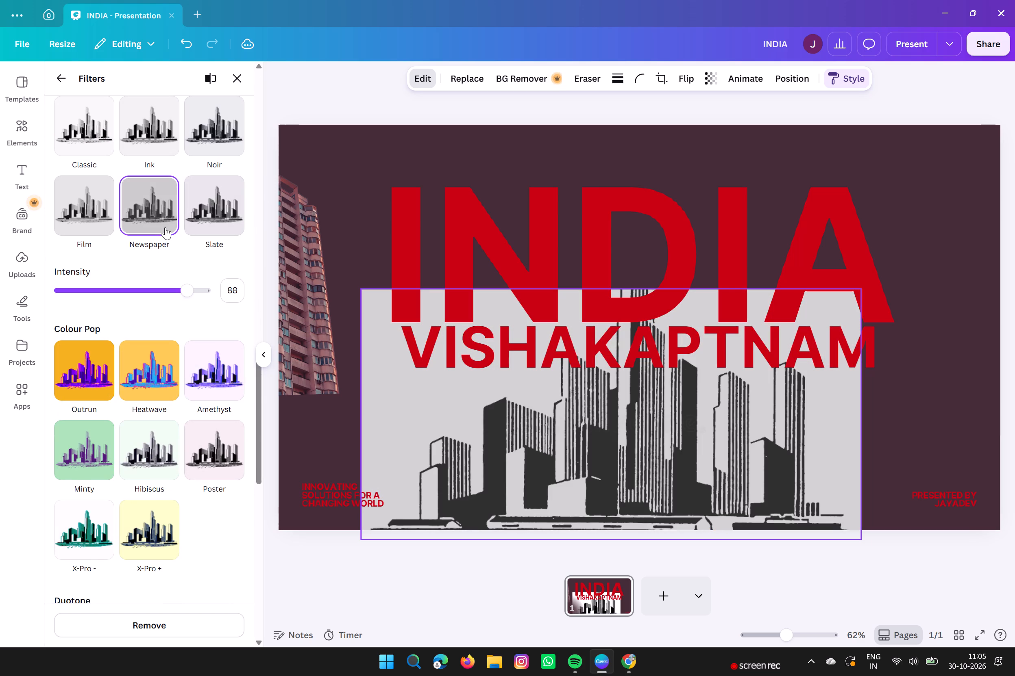
{"action": "left_click_drag", "start_coordinate": [585, 446], "coordinate": [595, 435]}
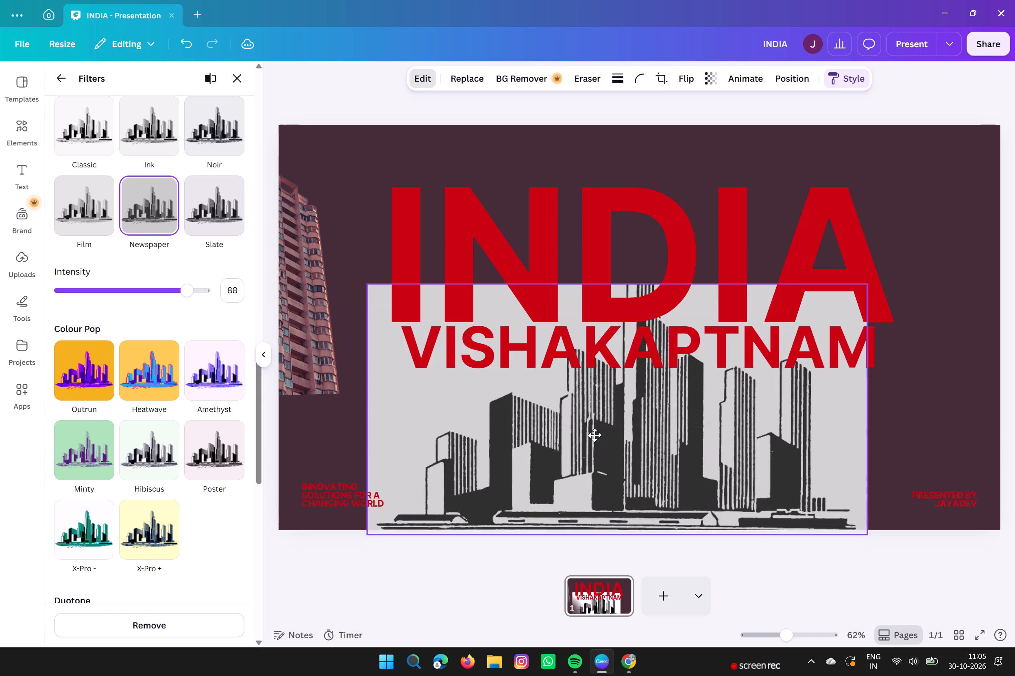
{"action": "left_click_drag", "start_coordinate": [595, 435], "coordinate": [597, 443]}
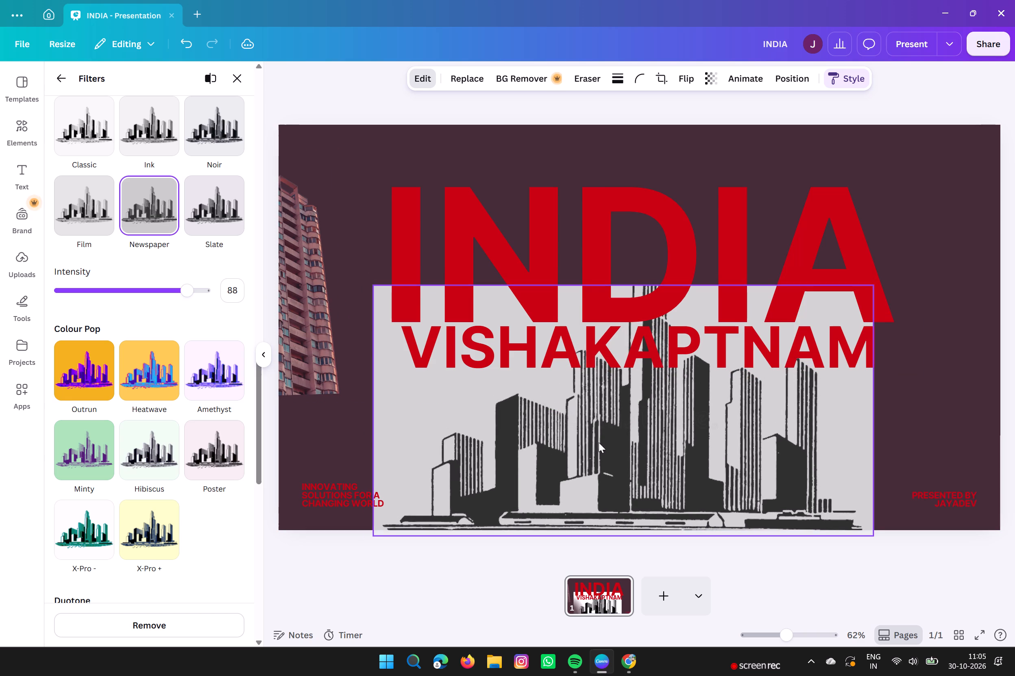
Change the skyline image's filter to Classic.
{"action": "left_click", "coordinate": [74, 156]}
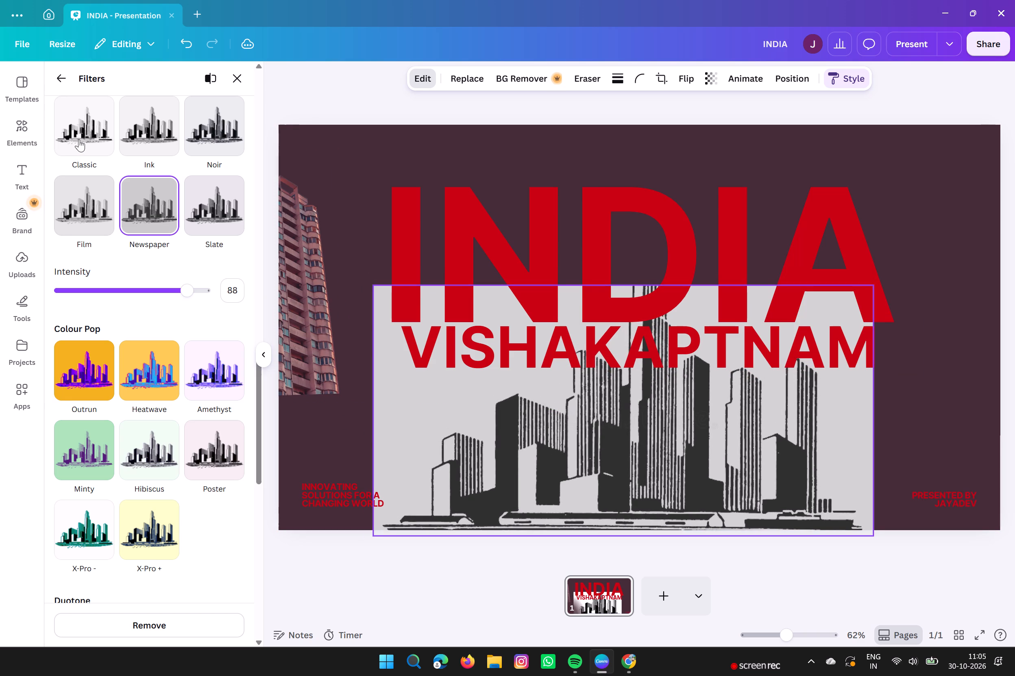
{"action": "left_click", "coordinate": [79, 139]}
{"action": "left_click", "coordinate": [79, 139]}
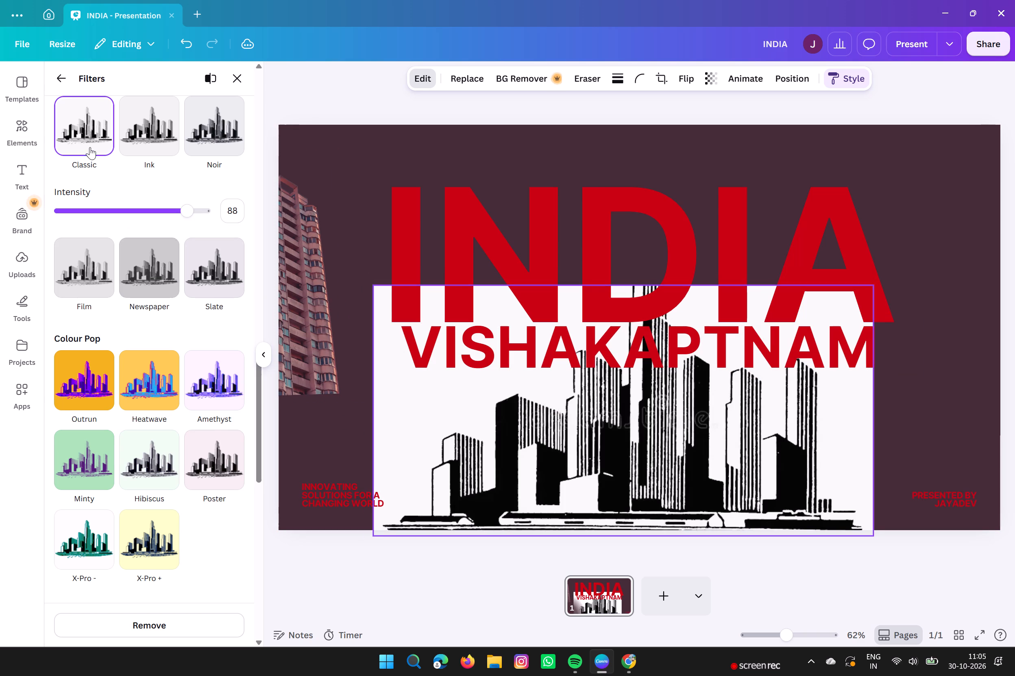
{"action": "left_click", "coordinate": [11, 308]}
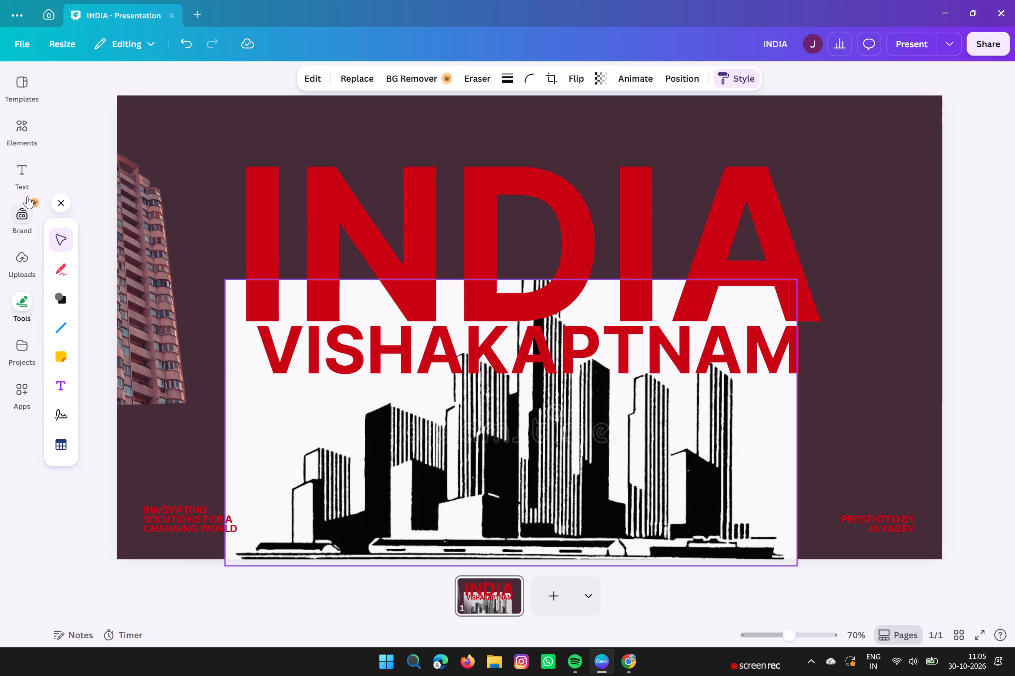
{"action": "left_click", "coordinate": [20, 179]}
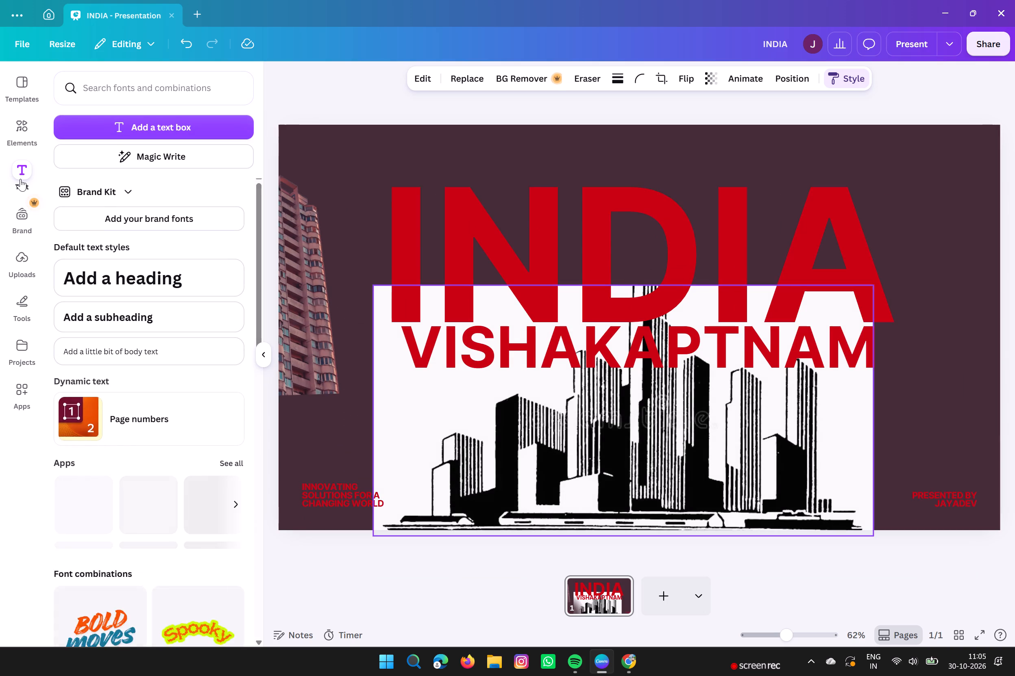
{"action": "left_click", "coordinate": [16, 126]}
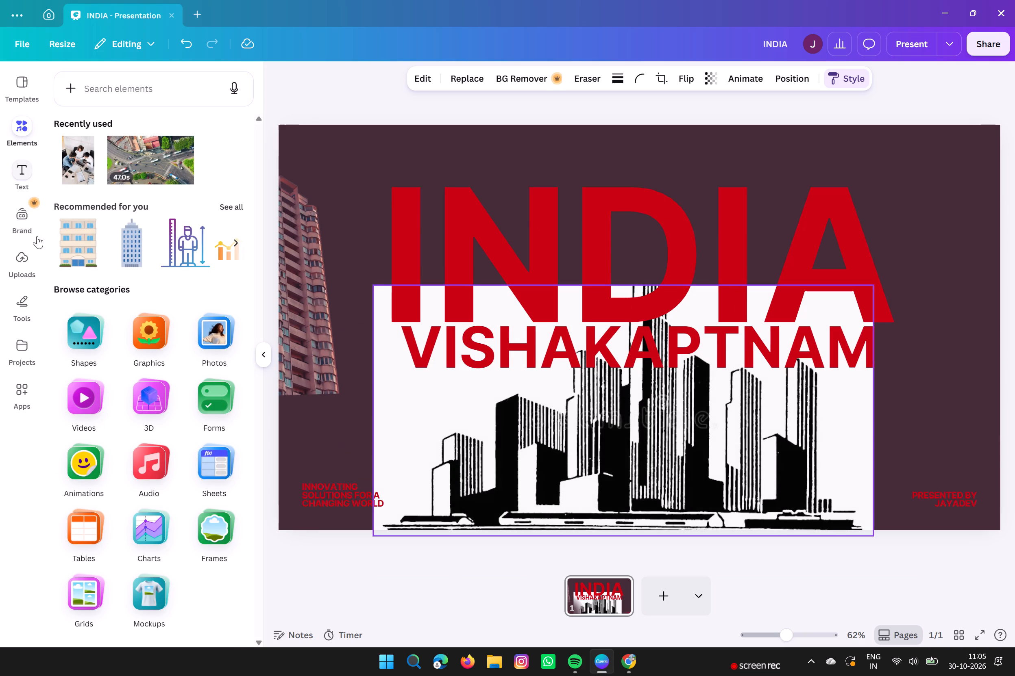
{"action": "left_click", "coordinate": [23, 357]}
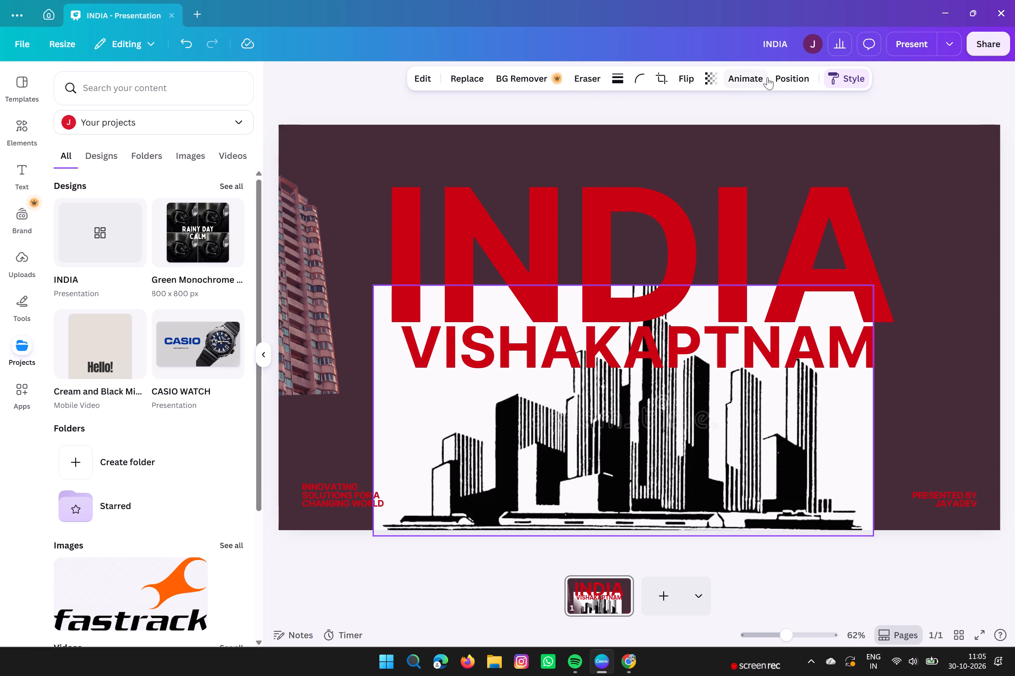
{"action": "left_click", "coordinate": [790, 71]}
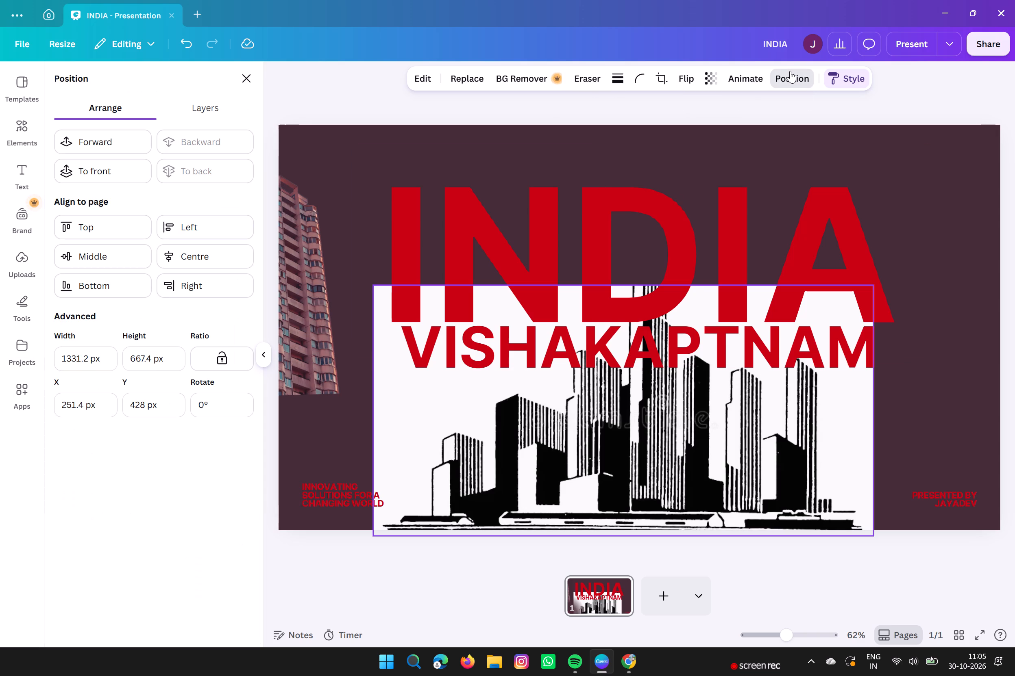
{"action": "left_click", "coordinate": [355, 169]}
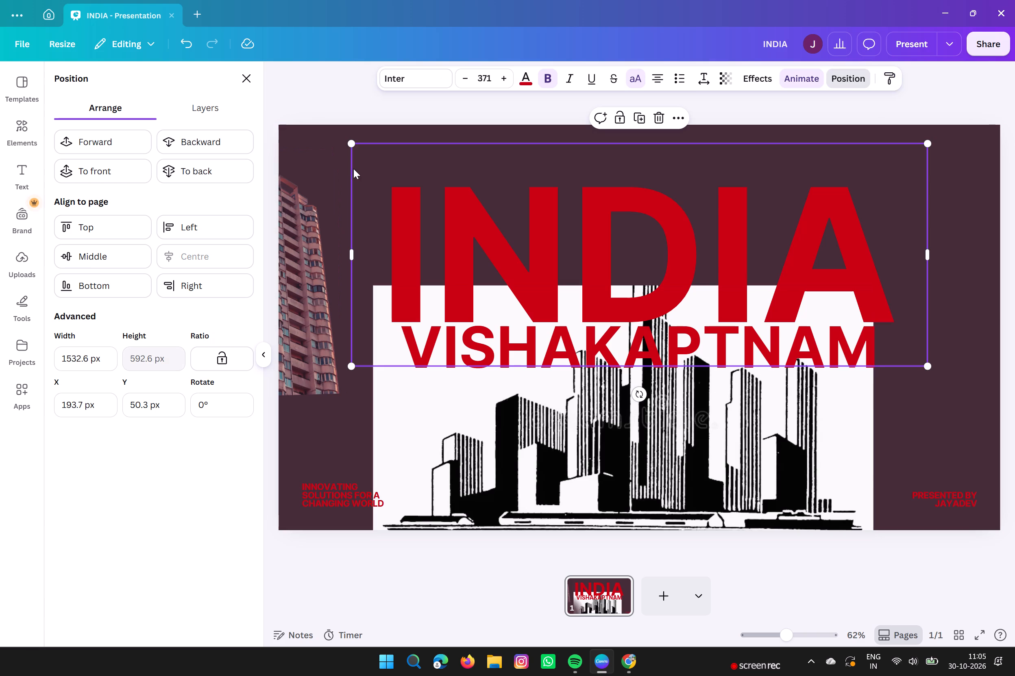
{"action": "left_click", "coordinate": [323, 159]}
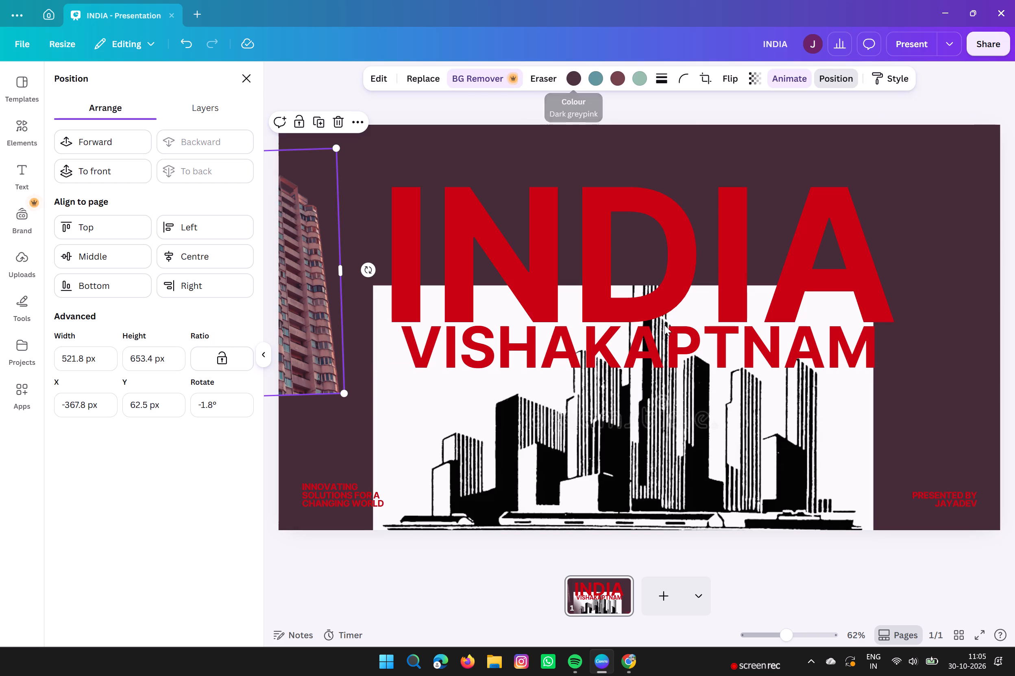
Add a second page and set its background to the white from the skyline image's photo colours.
{"action": "left_click", "coordinate": [664, 599]}
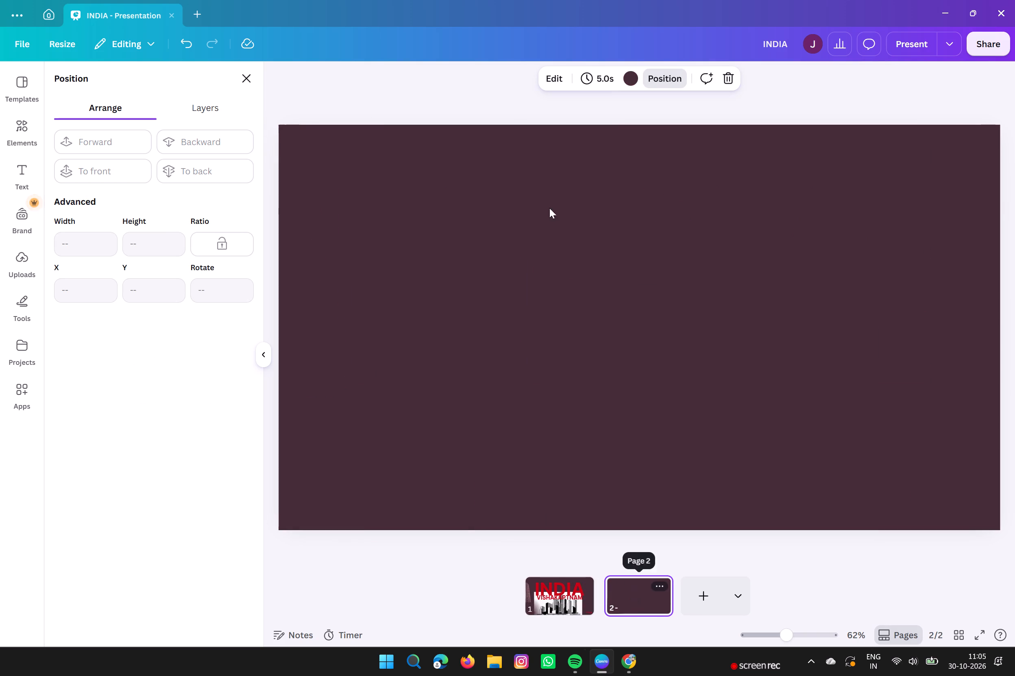
{"action": "left_click", "coordinate": [628, 78]}
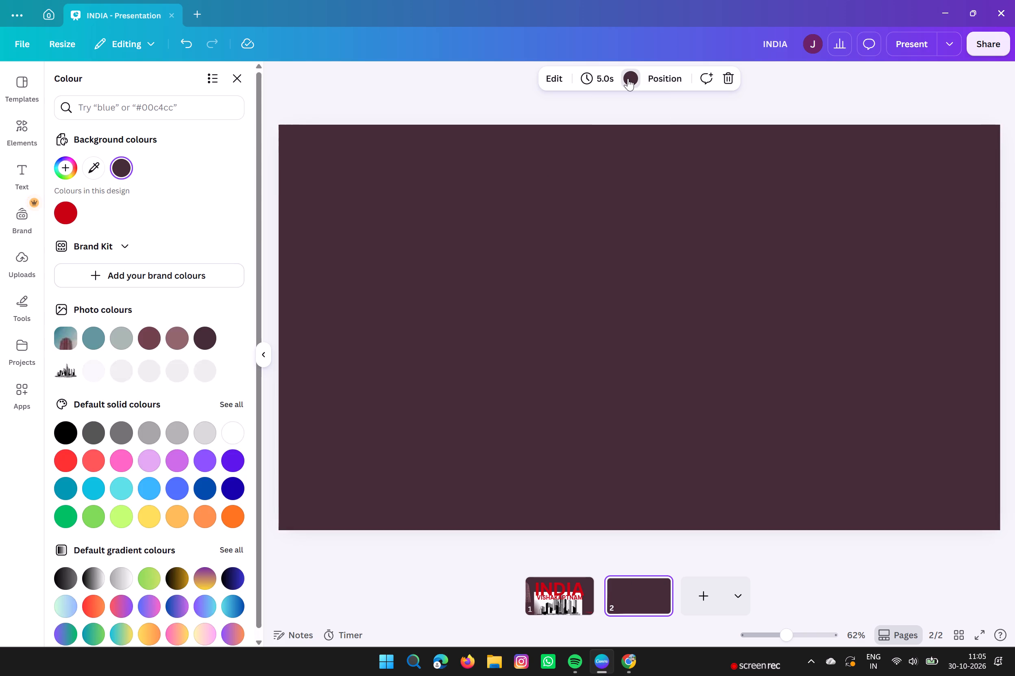
{"action": "left_click", "coordinate": [95, 370]}
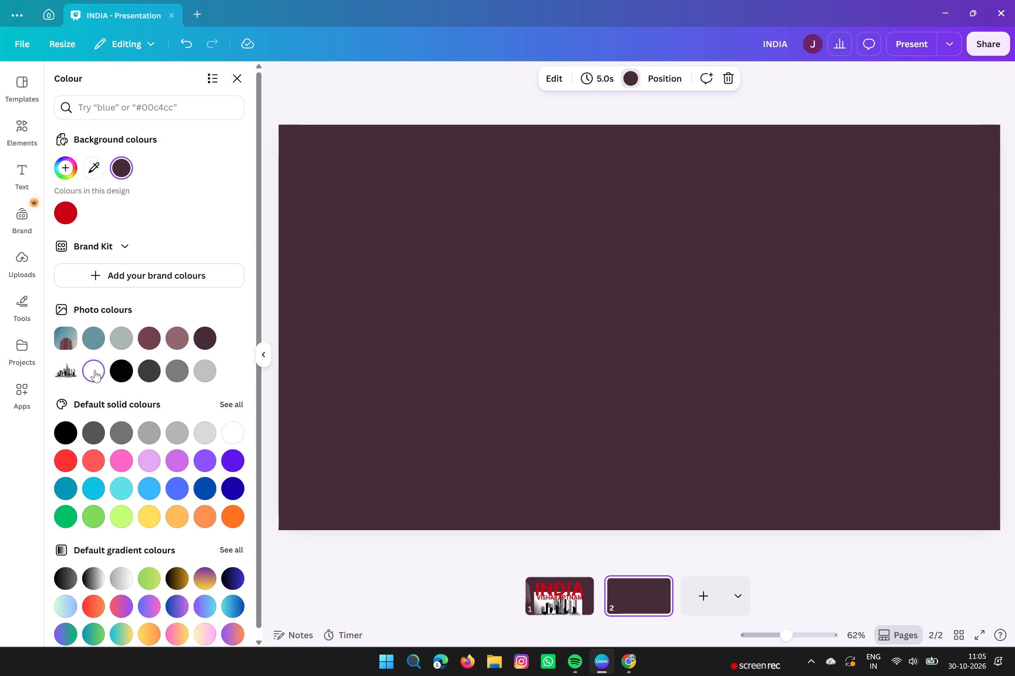
Set page 1's background to the same white from the skyline image's photo colours.
{"action": "left_click", "coordinate": [555, 605]}
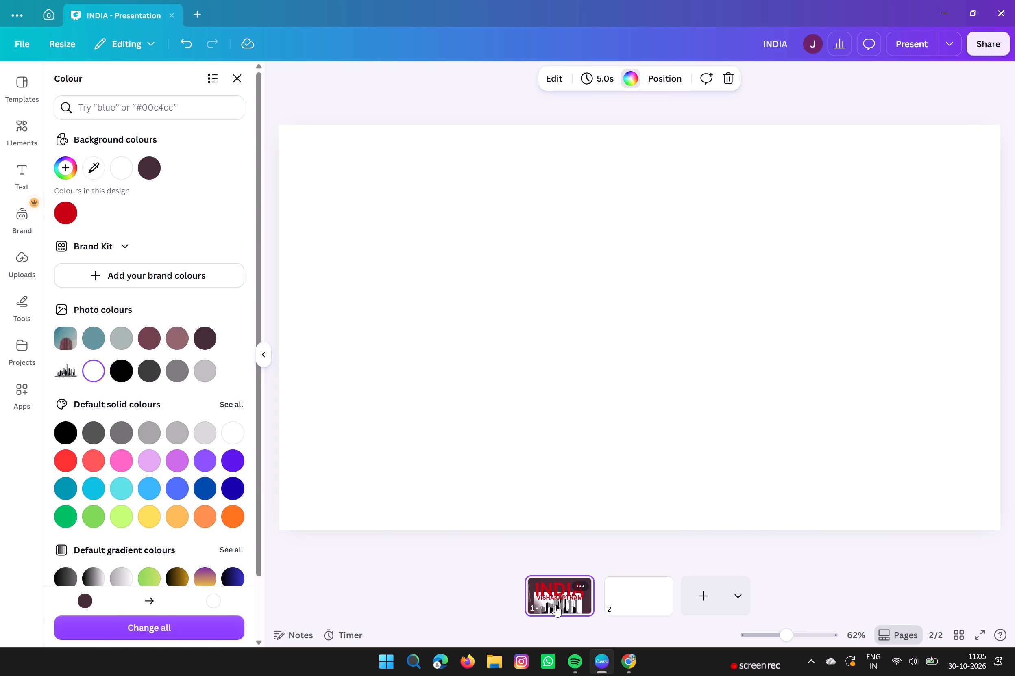
{"action": "left_click", "coordinate": [89, 373]}
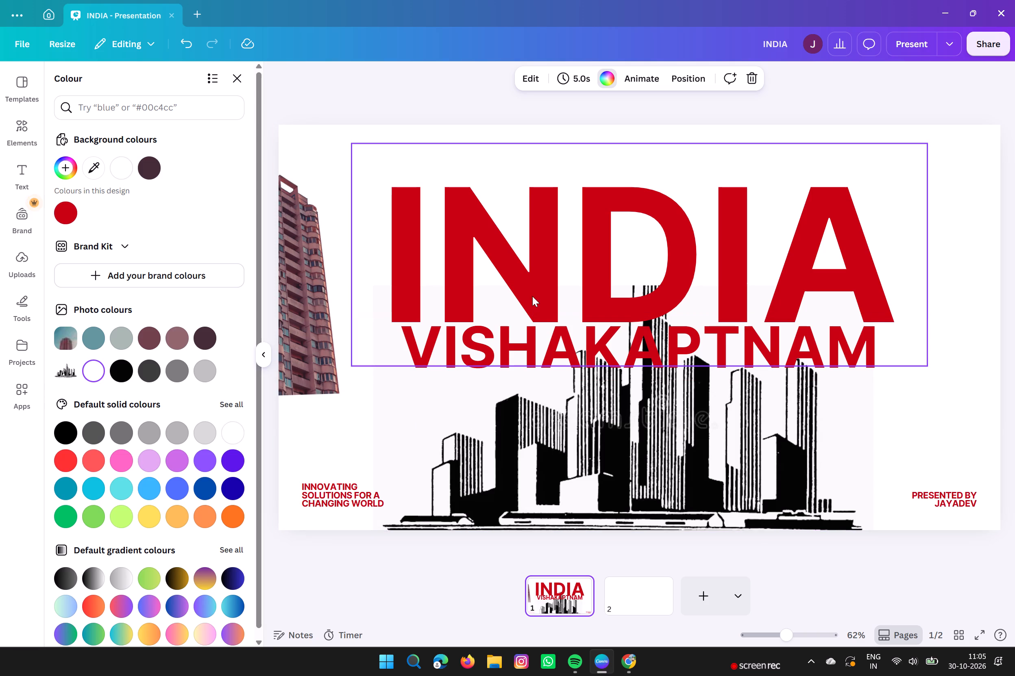
Move the INDIA title up so its text box meets the slide's top edge.
{"action": "left_click_drag", "start_coordinate": [533, 294], "coordinate": [538, 271]}
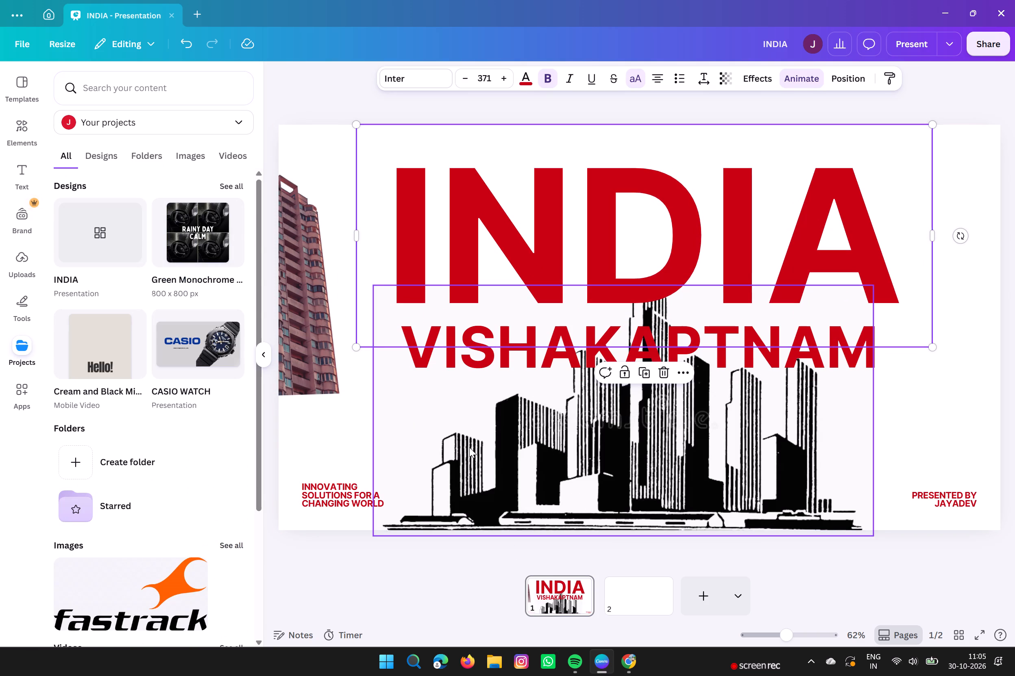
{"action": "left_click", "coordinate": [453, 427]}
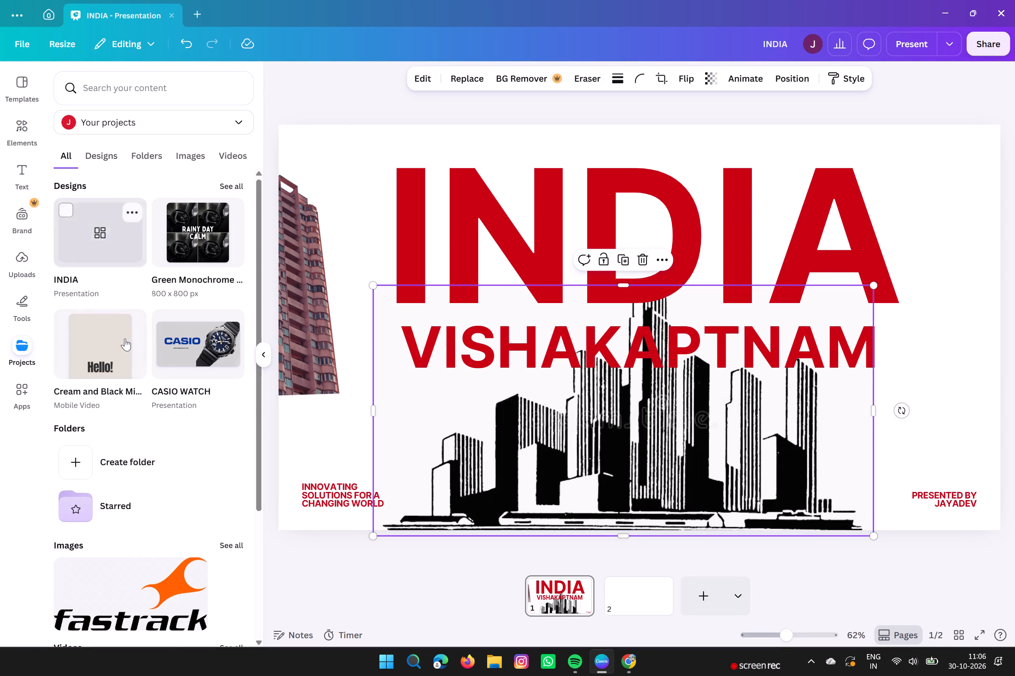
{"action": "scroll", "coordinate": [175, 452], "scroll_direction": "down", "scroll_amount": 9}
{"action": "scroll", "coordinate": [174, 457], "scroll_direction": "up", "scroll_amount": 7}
Set page 1's background to the teal from the building photo's colours, after trying the design's red.
{"action": "left_click", "coordinate": [647, 591]}
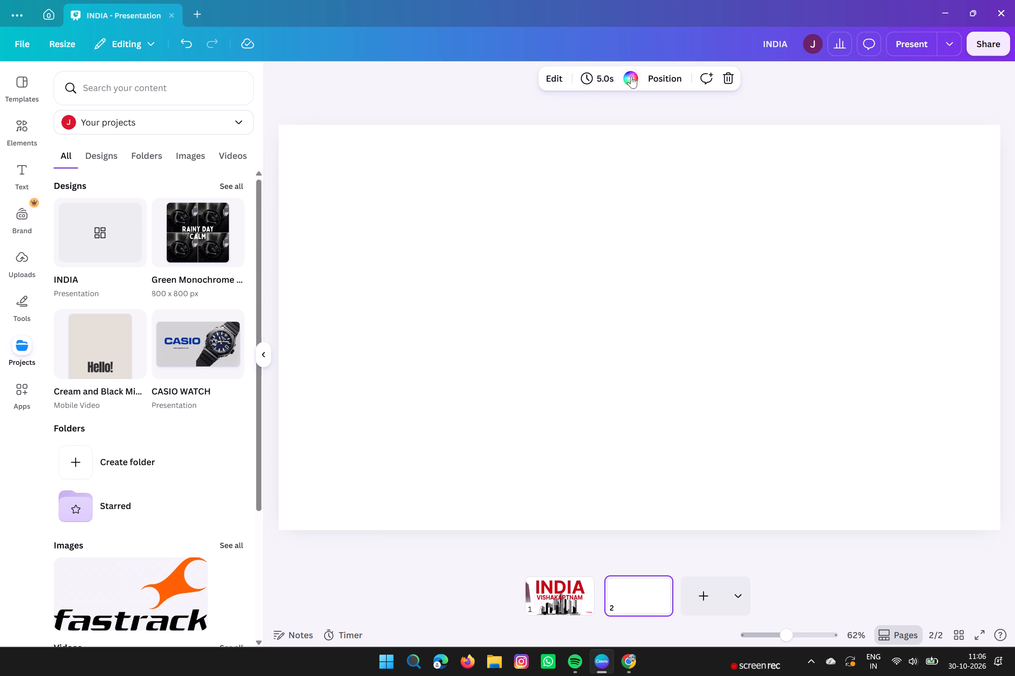
{"action": "left_click", "coordinate": [631, 77]}
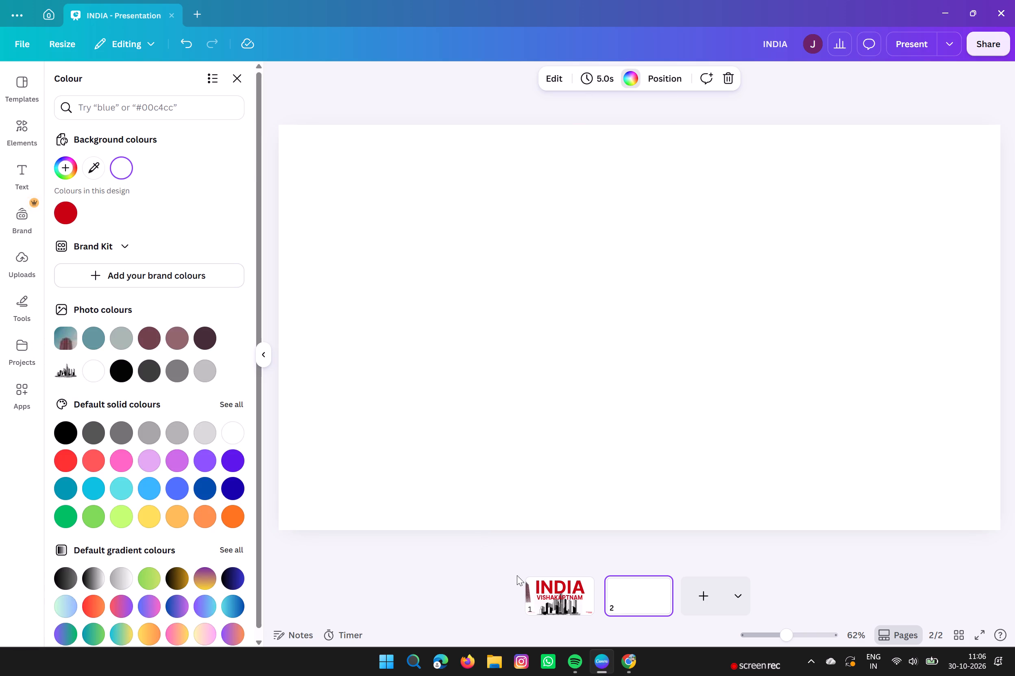
{"action": "left_click", "coordinate": [556, 606]}
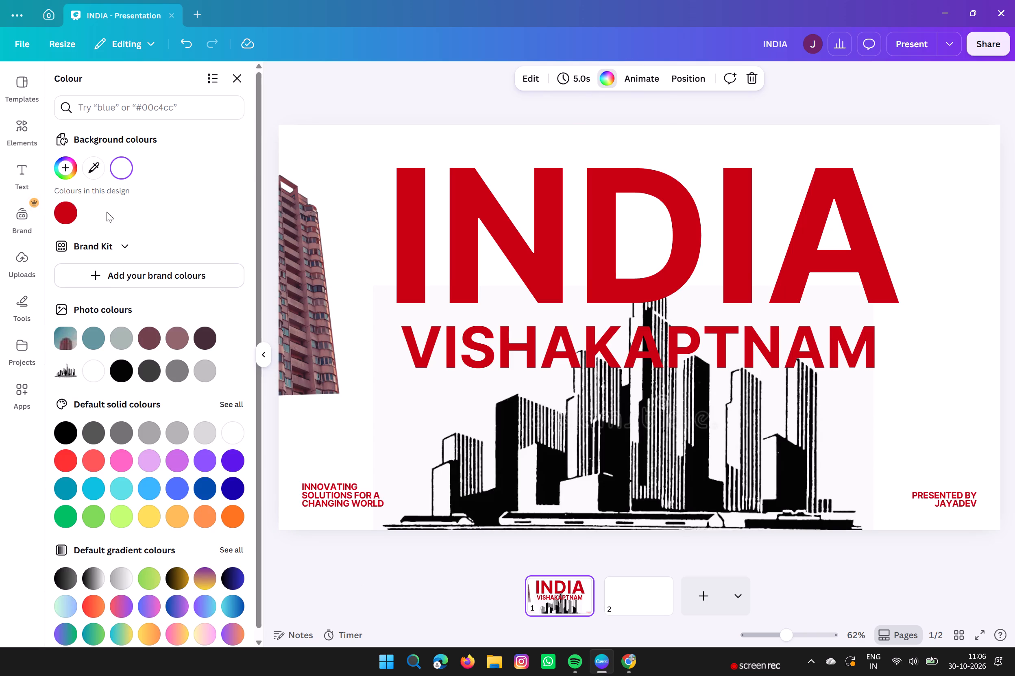
{"action": "left_click", "coordinate": [61, 208]}
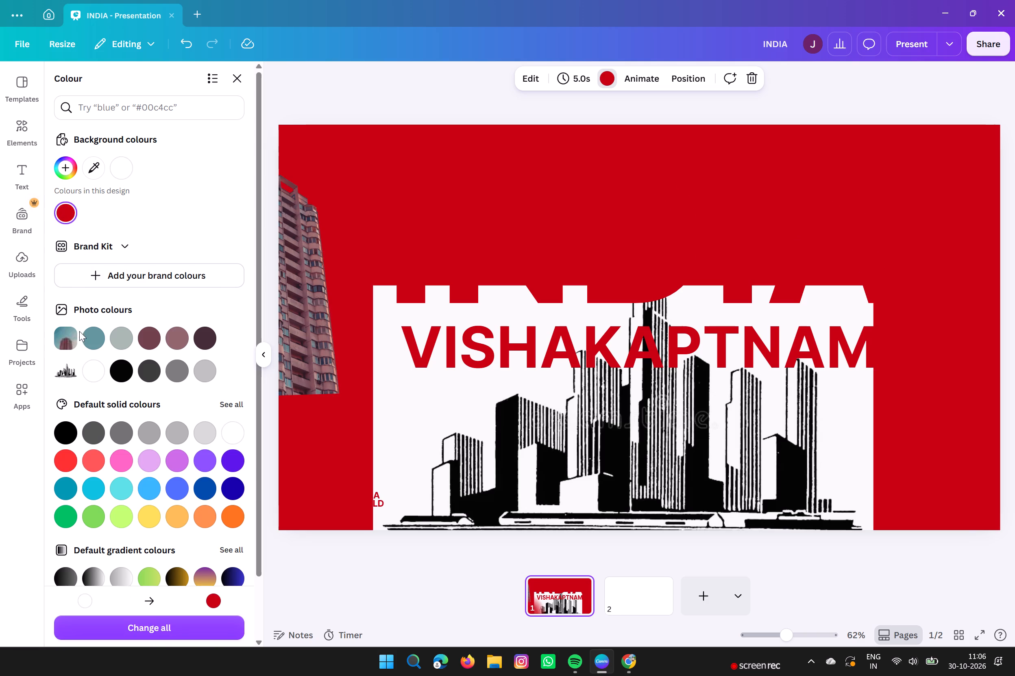
{"action": "left_click", "coordinate": [91, 342]}
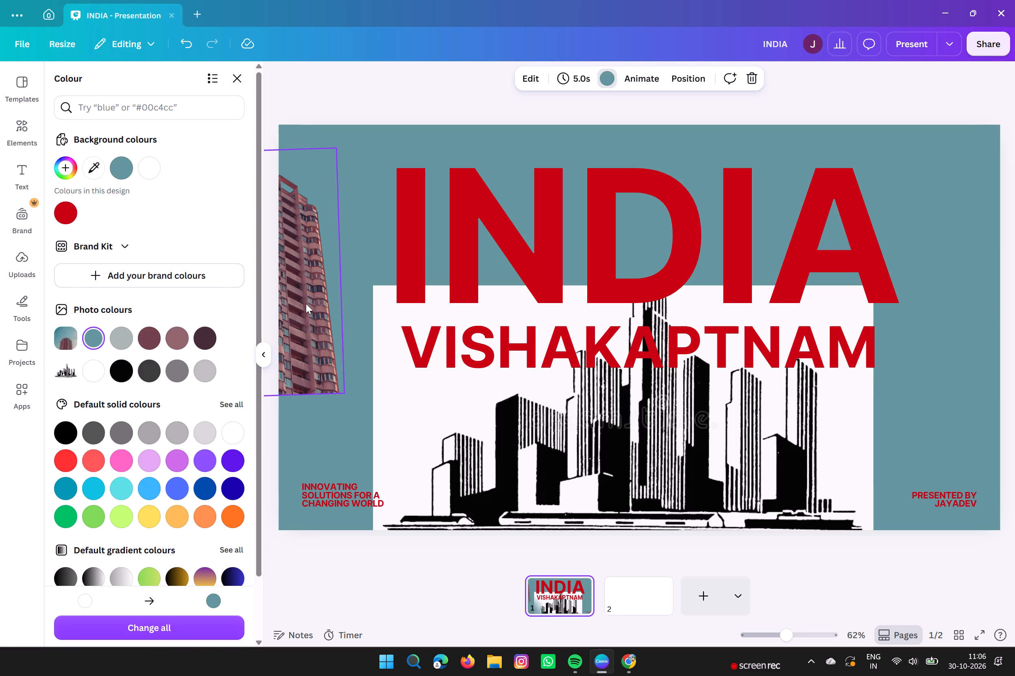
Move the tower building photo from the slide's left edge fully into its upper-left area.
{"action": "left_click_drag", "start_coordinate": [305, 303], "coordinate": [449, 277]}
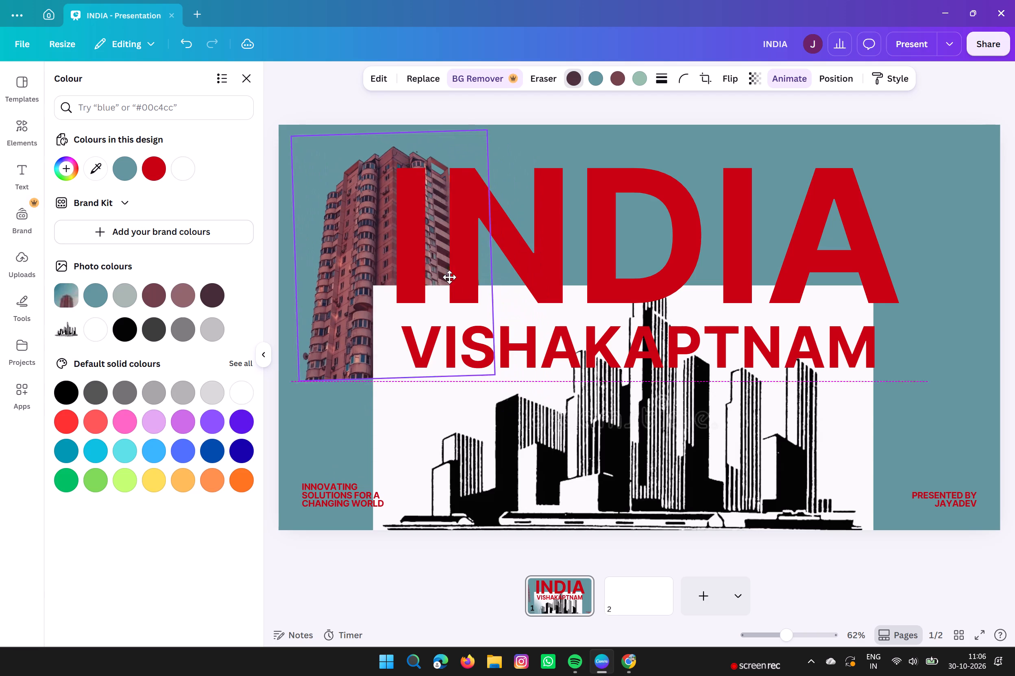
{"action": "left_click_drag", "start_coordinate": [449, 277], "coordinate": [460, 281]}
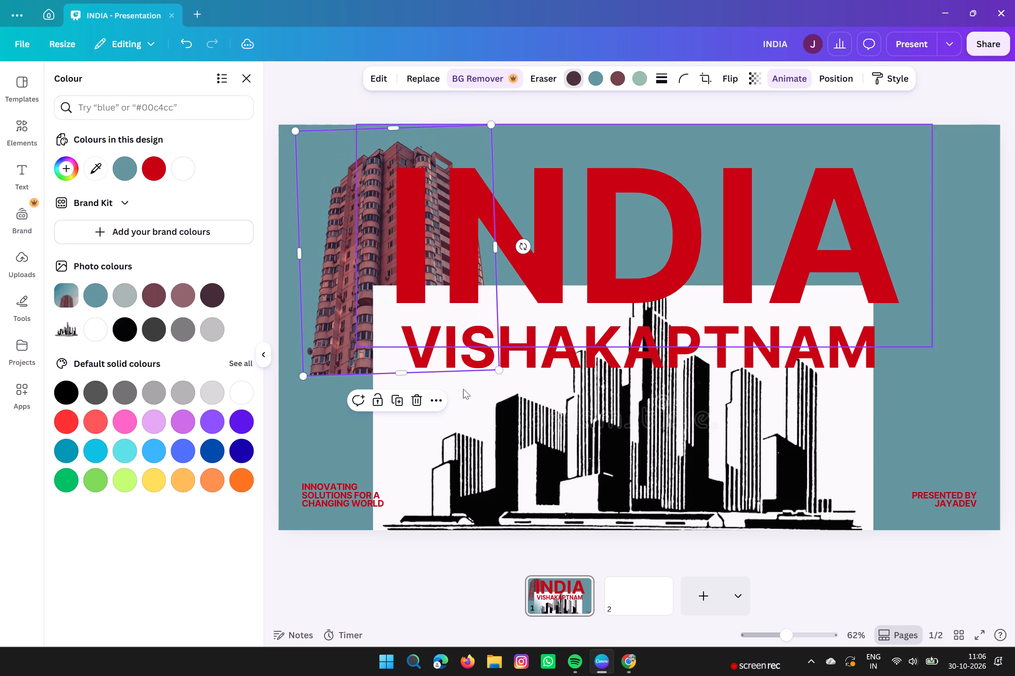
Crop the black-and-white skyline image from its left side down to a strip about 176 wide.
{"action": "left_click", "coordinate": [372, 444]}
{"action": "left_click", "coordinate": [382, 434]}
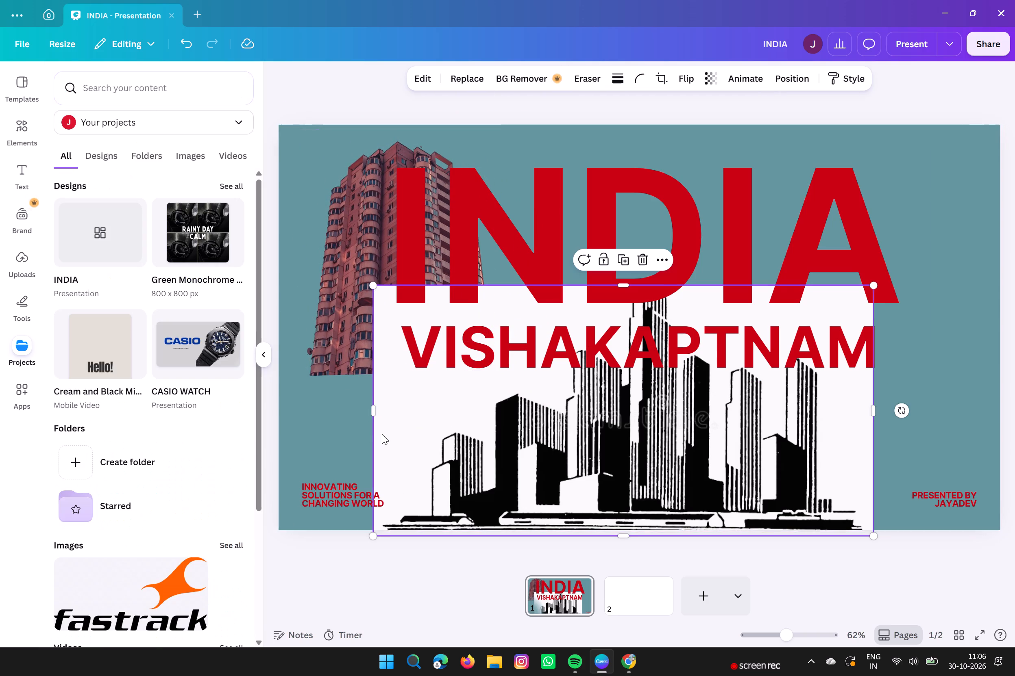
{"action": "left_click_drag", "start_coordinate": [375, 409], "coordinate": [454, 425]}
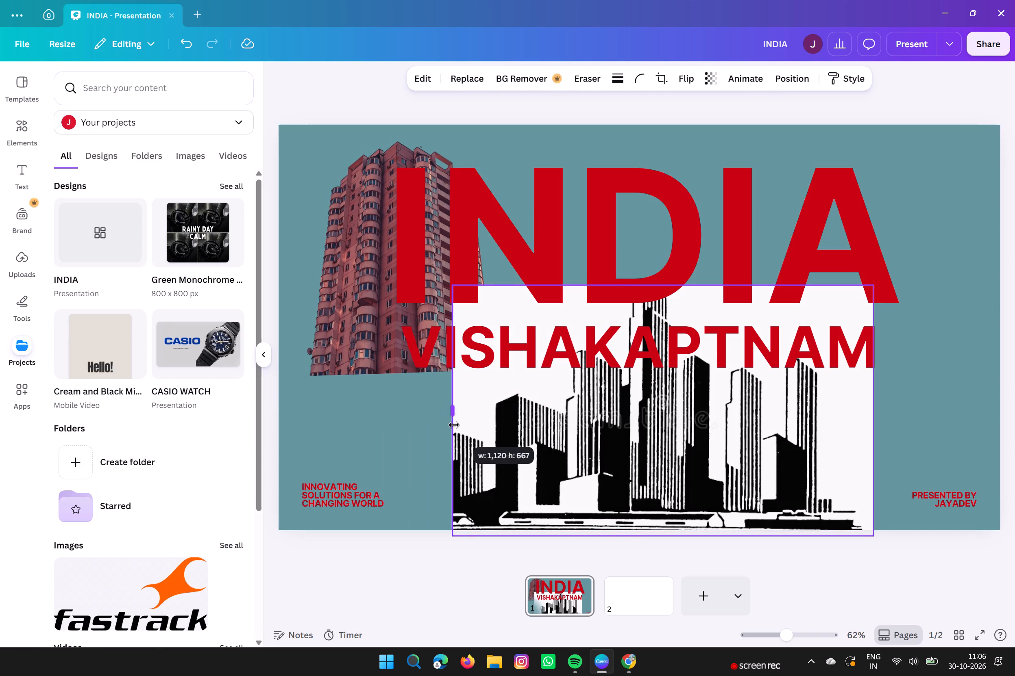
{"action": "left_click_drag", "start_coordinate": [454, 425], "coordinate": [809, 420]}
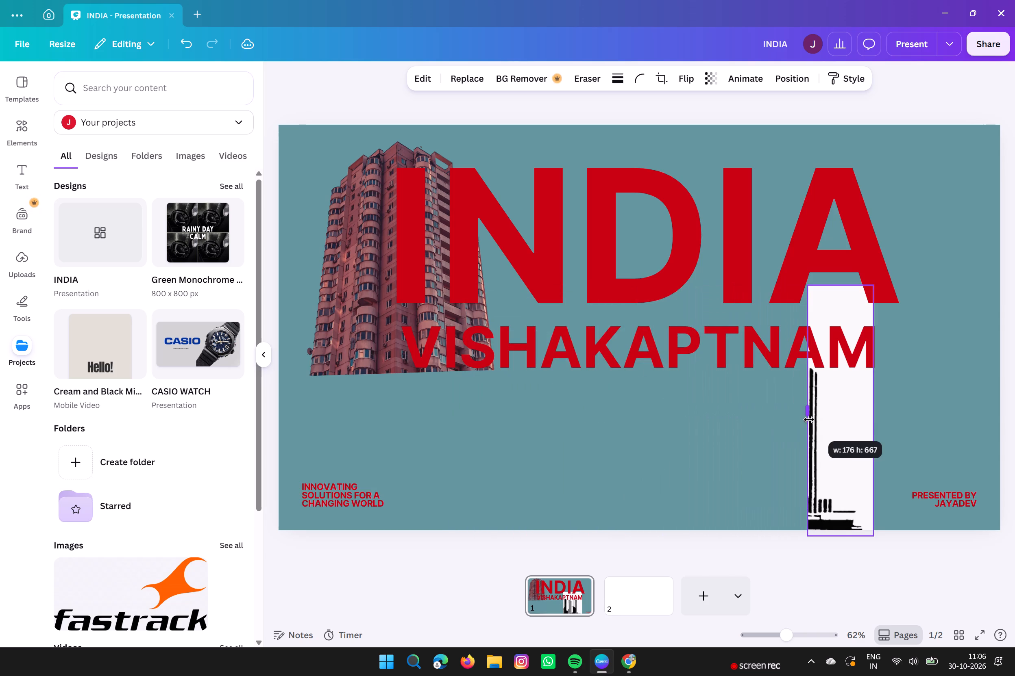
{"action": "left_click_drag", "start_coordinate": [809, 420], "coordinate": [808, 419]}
Delete the skyline image from page 1.
{"action": "left_click", "coordinate": [858, 262]}
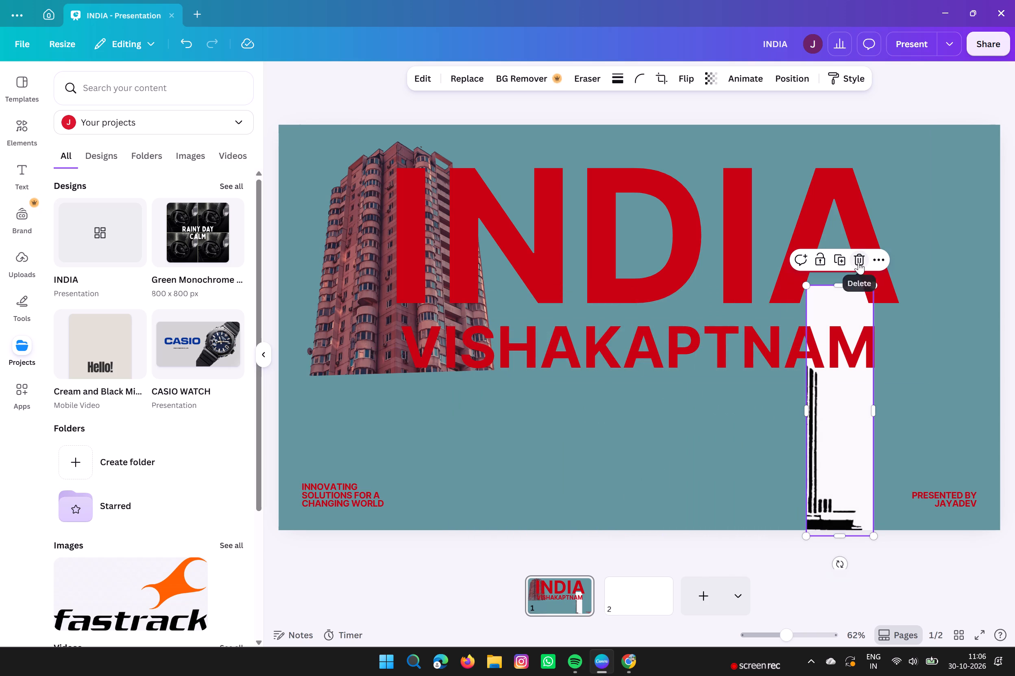
Move the tower building photo to the slide's bottom centre, beneath the INDIA title and against the bottom edge.
{"action": "left_click_drag", "start_coordinate": [332, 337], "coordinate": [486, 485]}
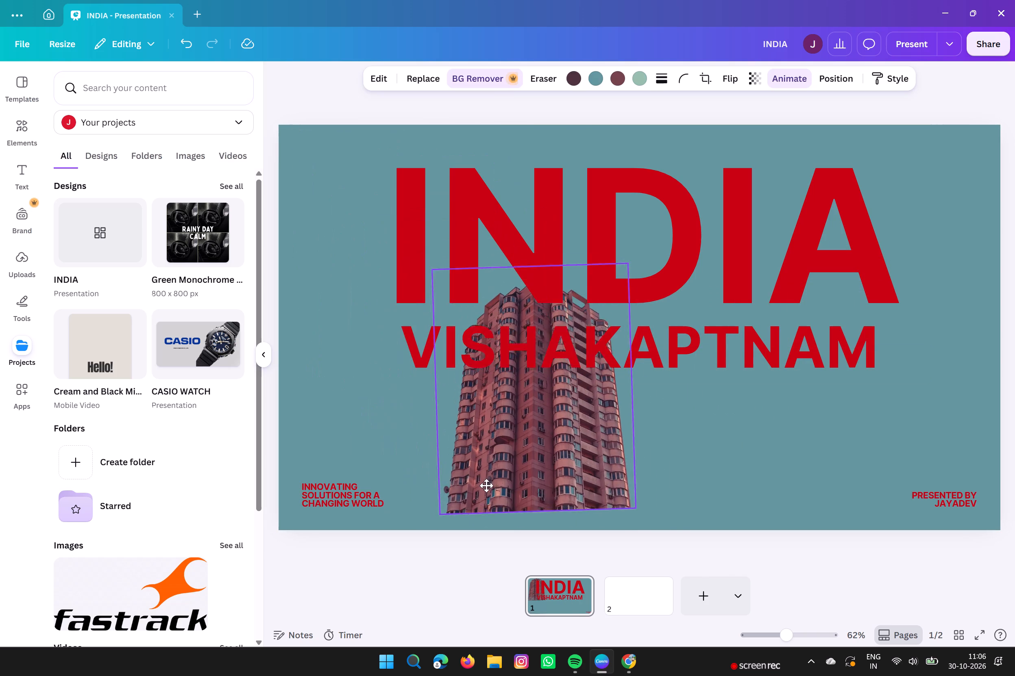
{"action": "left_click_drag", "start_coordinate": [486, 485], "coordinate": [540, 494]}
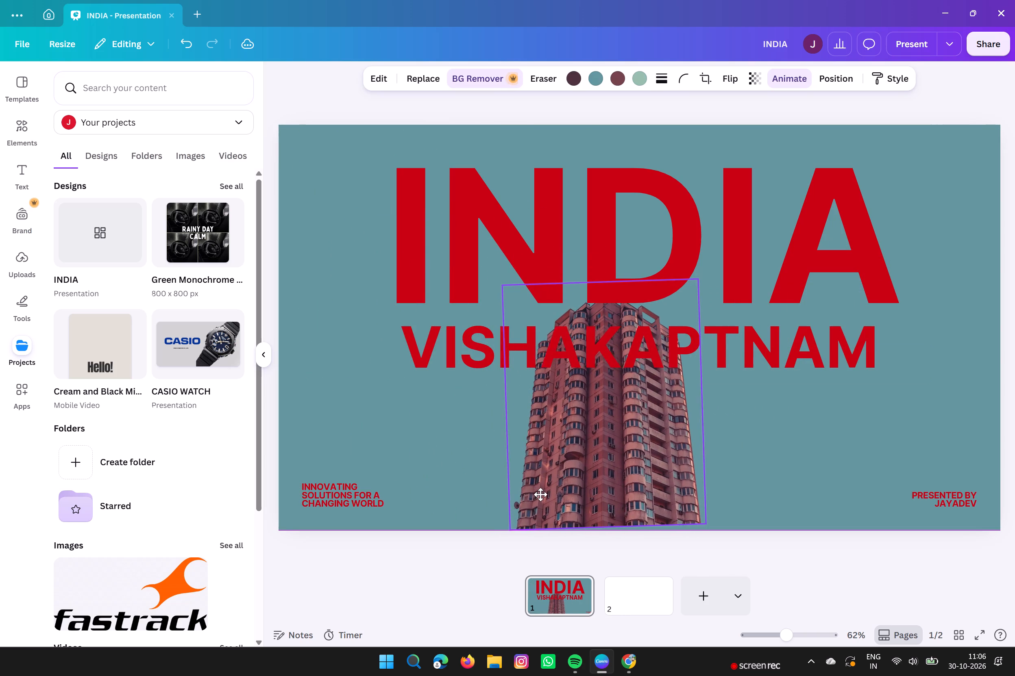
{"action": "left_click_drag", "start_coordinate": [540, 494], "coordinate": [545, 496]}
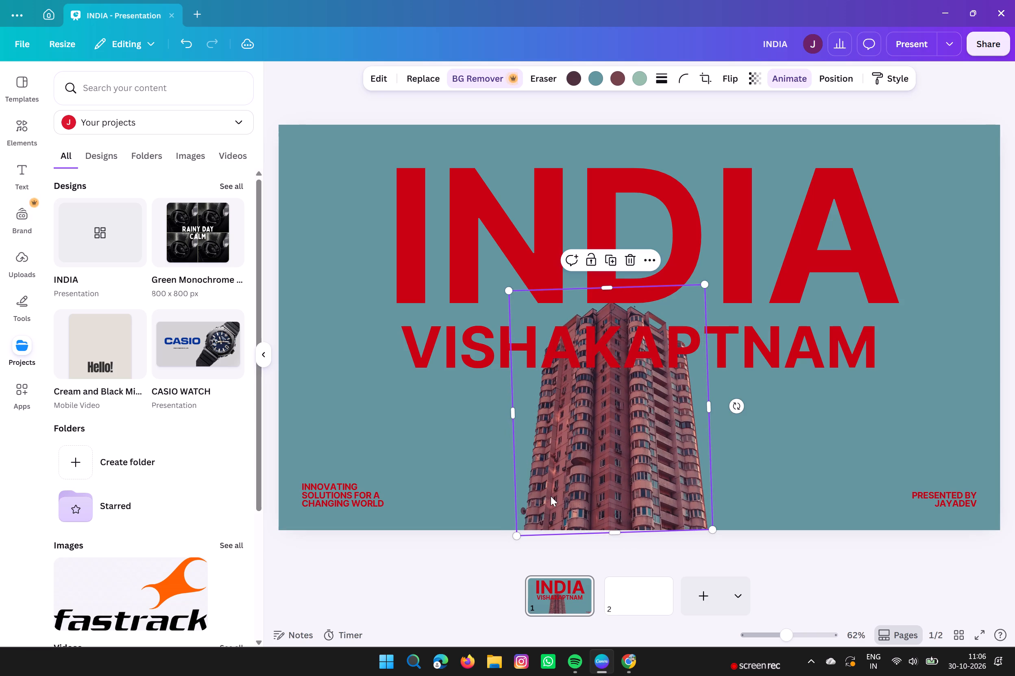
{"action": "left_click", "coordinate": [355, 443]}
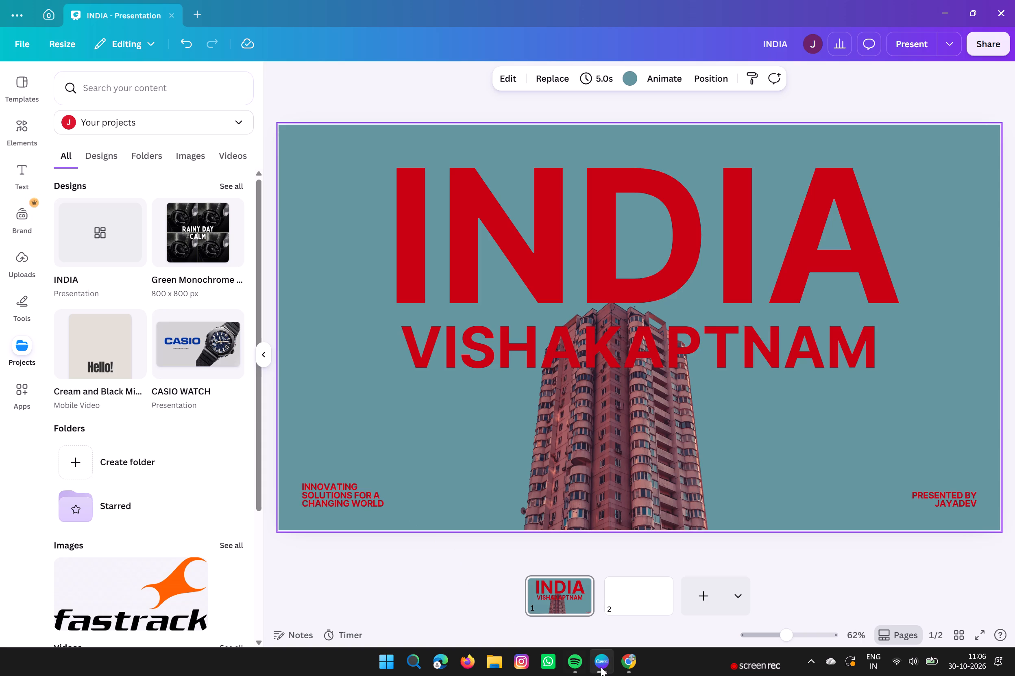
Switch to Chrome and search Google Images for "CLAASICAL DANCES PNG".
{"action": "left_click", "coordinate": [634, 662]}
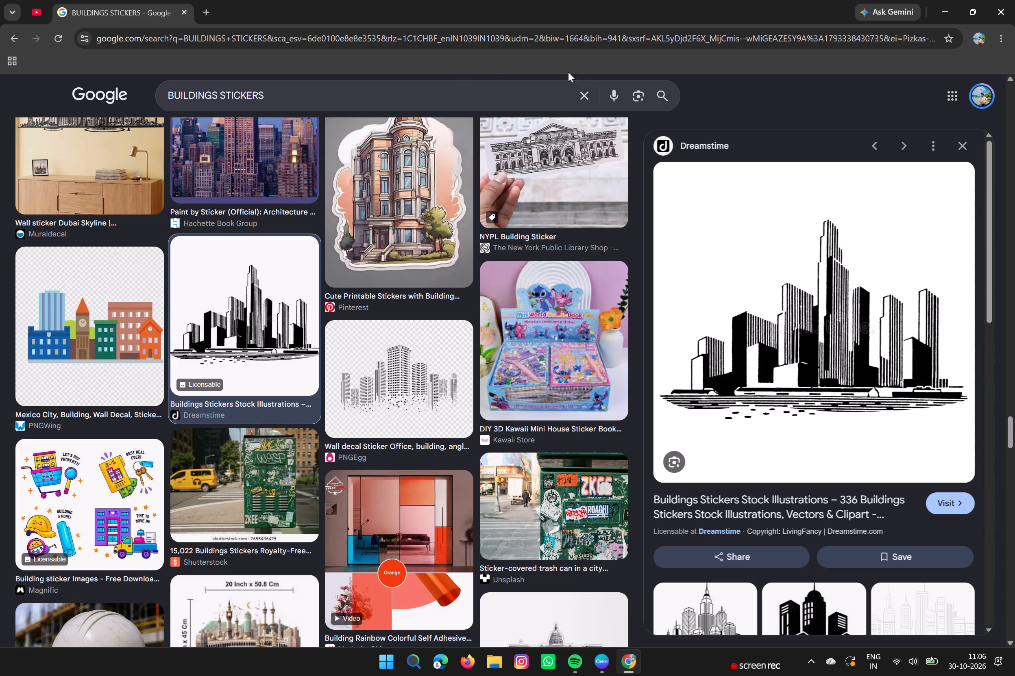
{"action": "left_click", "coordinate": [587, 96]}
{"action": "type", "text": "CLAASICAL DANCES PNG"}
{"action": "key", "text": "Return"}
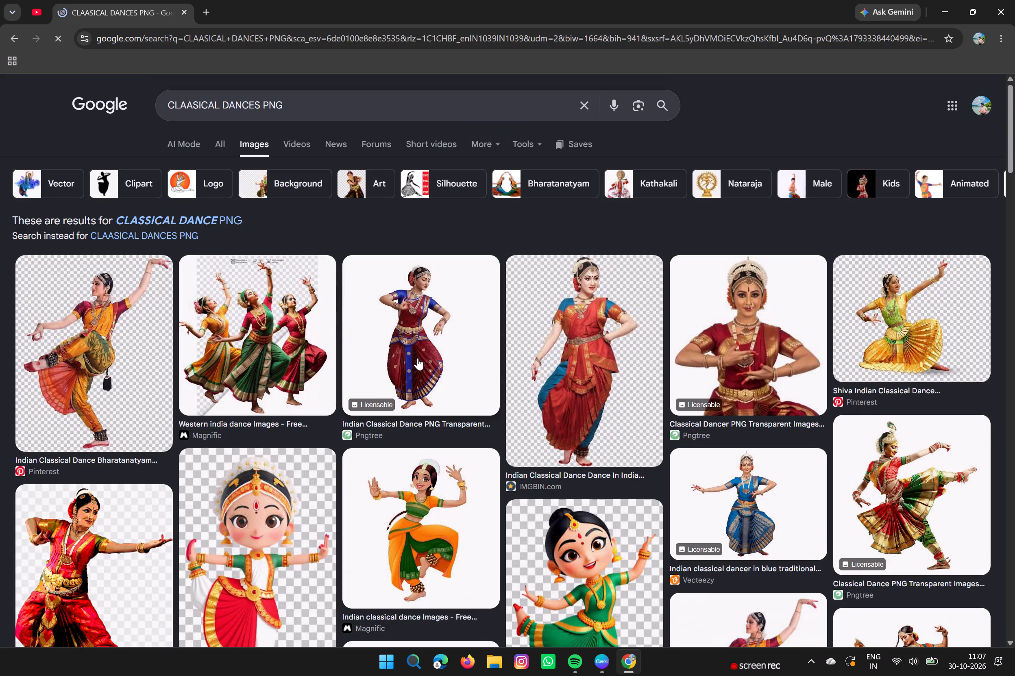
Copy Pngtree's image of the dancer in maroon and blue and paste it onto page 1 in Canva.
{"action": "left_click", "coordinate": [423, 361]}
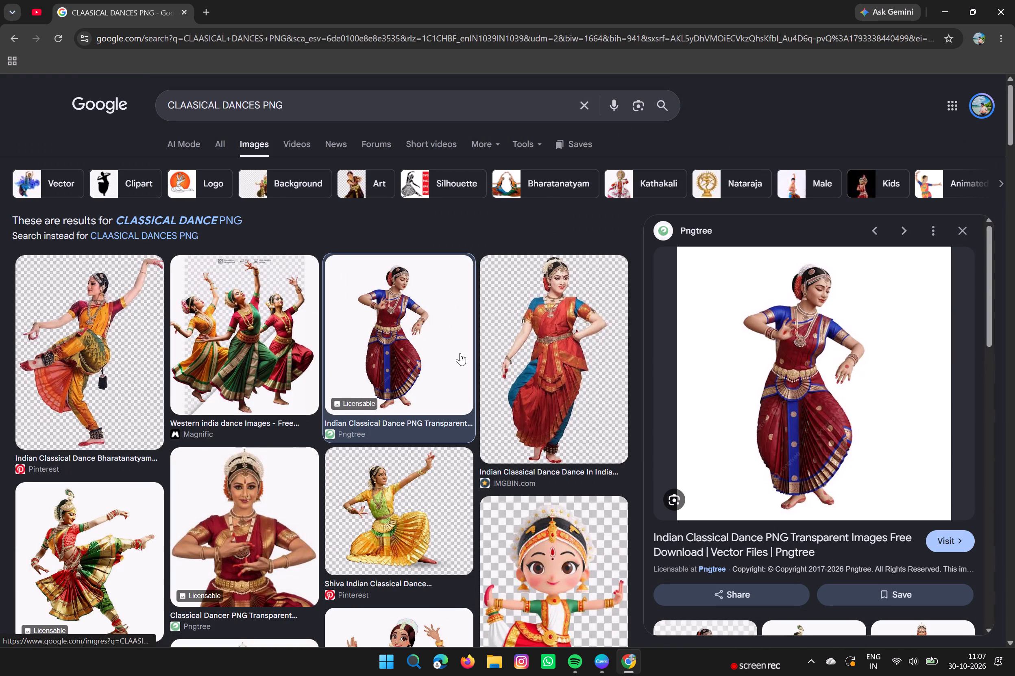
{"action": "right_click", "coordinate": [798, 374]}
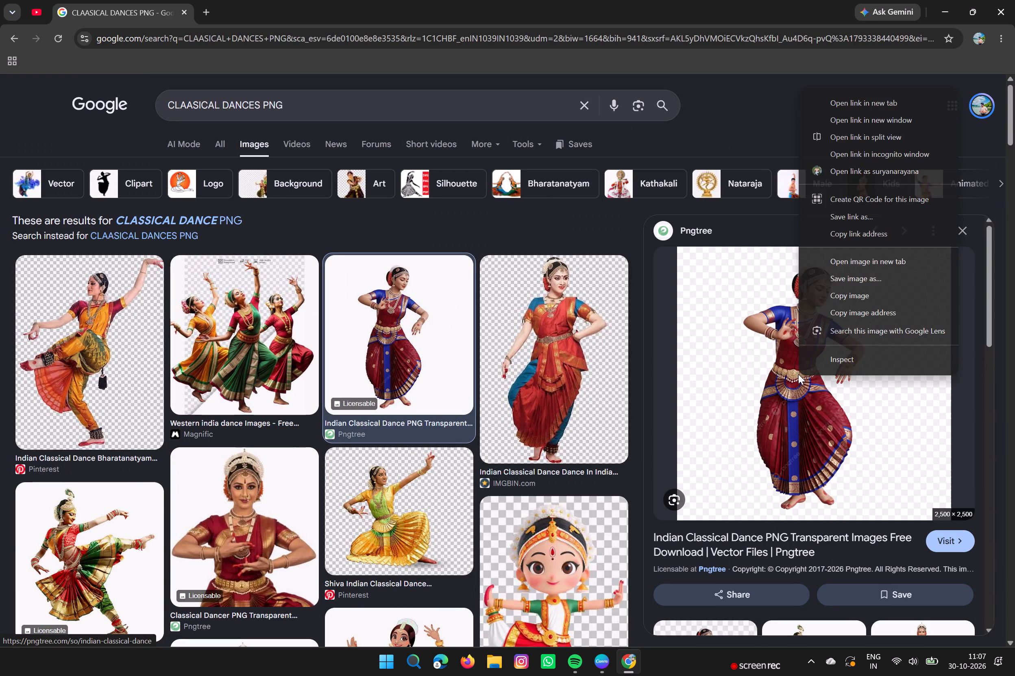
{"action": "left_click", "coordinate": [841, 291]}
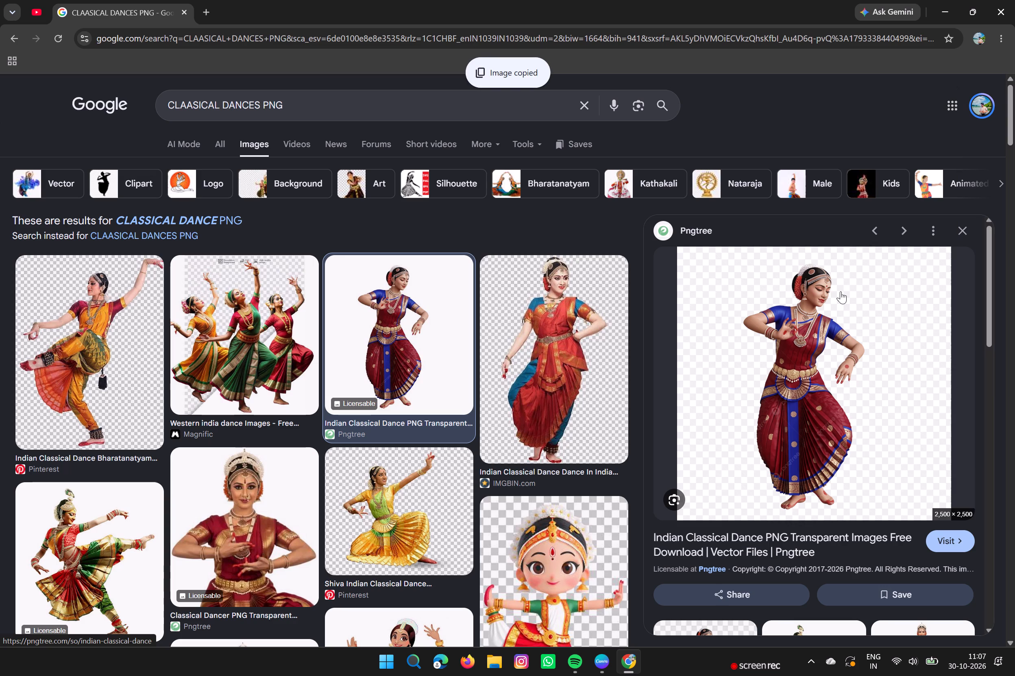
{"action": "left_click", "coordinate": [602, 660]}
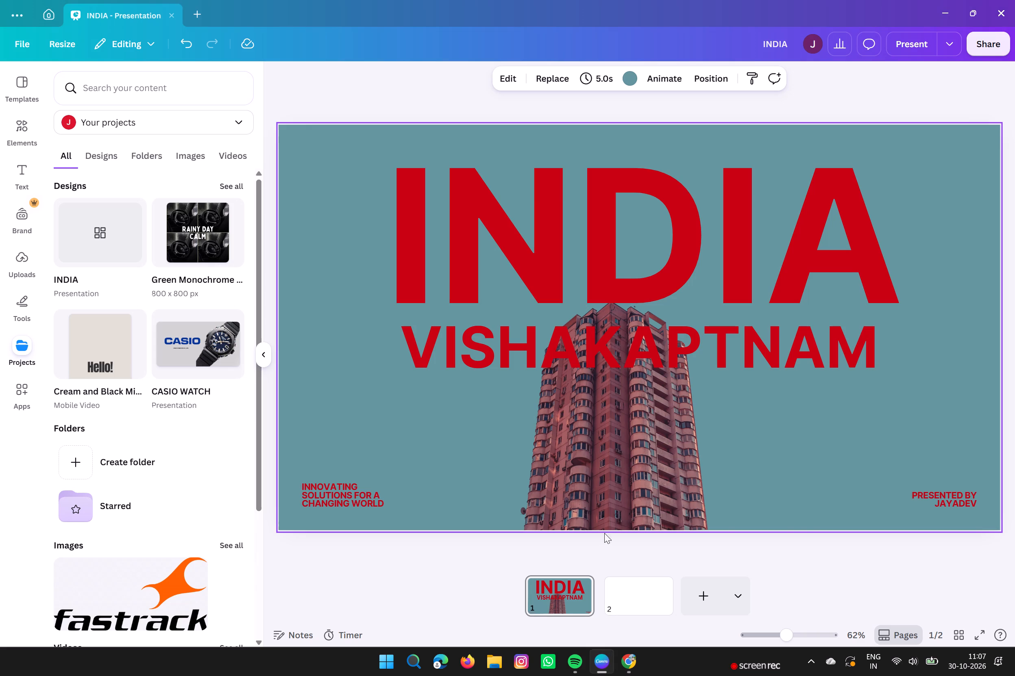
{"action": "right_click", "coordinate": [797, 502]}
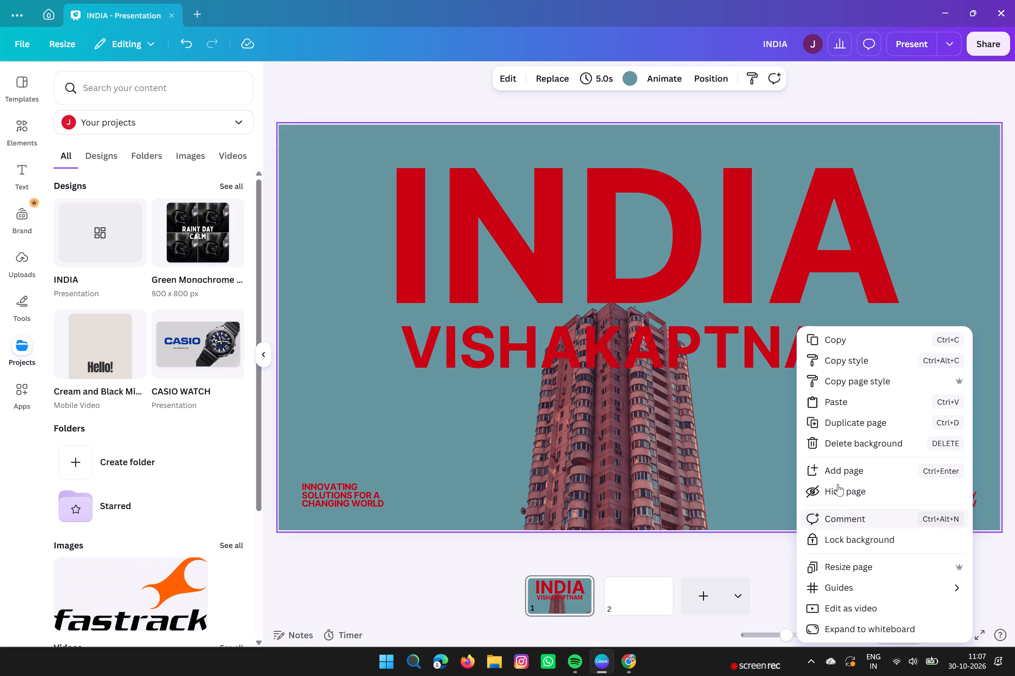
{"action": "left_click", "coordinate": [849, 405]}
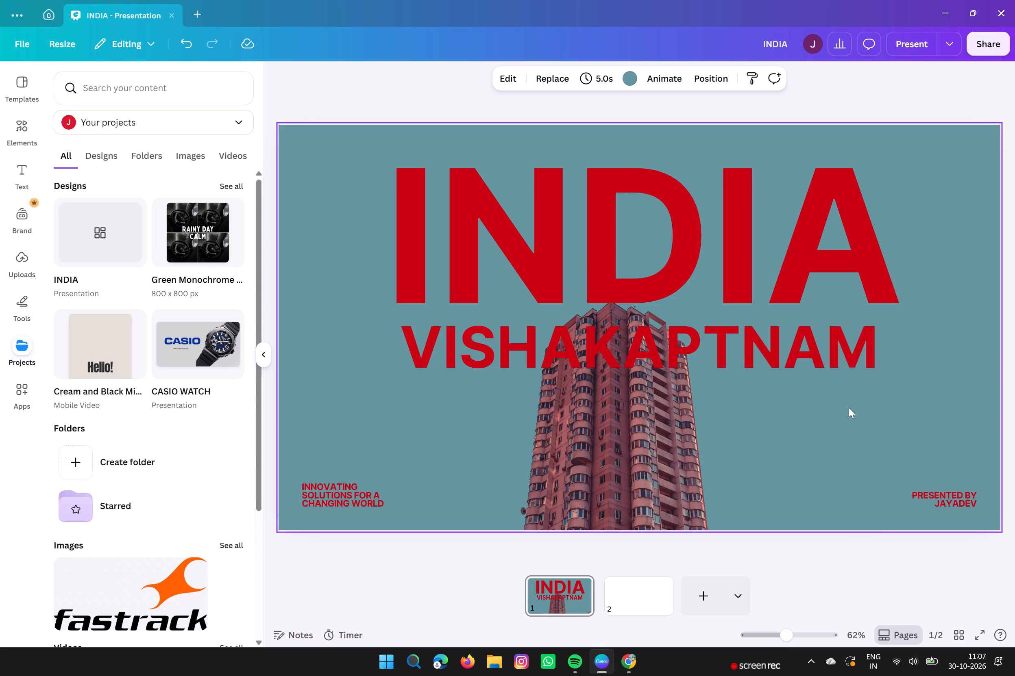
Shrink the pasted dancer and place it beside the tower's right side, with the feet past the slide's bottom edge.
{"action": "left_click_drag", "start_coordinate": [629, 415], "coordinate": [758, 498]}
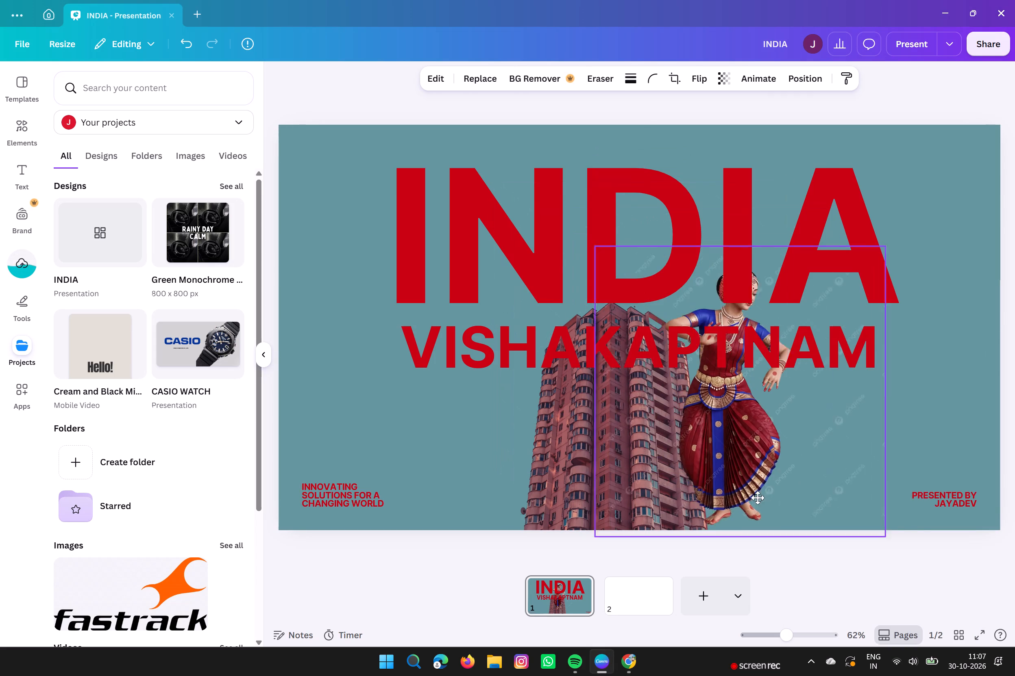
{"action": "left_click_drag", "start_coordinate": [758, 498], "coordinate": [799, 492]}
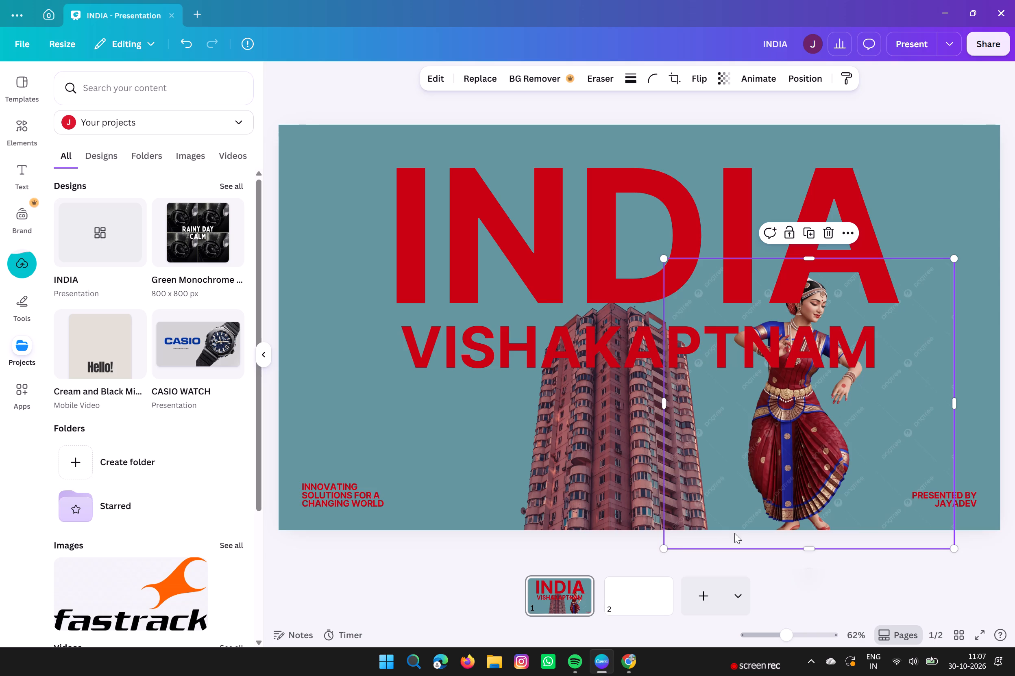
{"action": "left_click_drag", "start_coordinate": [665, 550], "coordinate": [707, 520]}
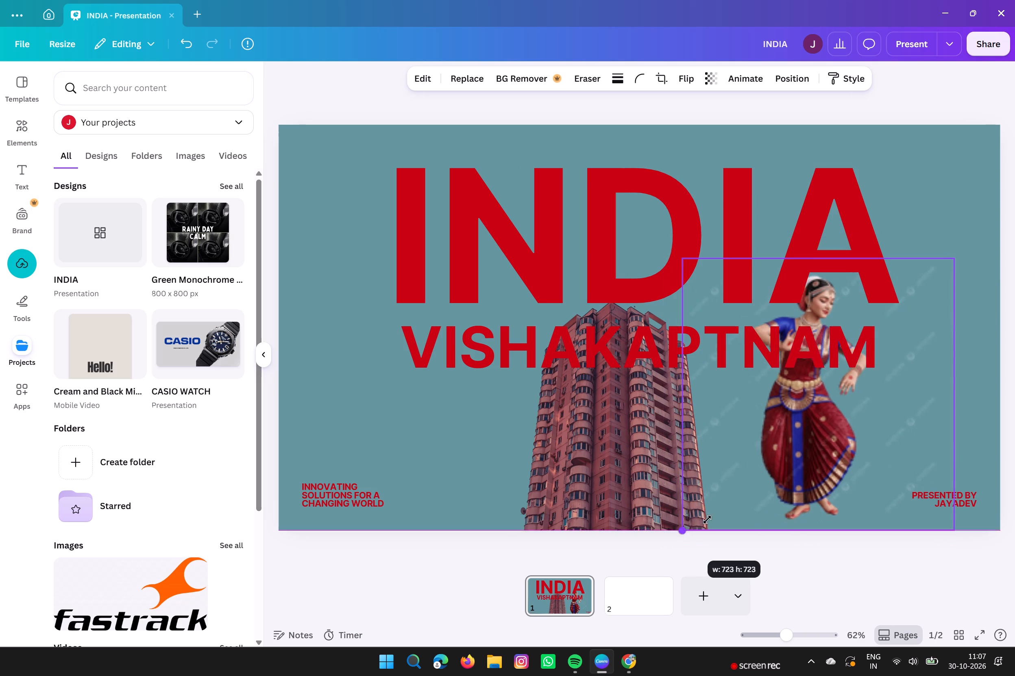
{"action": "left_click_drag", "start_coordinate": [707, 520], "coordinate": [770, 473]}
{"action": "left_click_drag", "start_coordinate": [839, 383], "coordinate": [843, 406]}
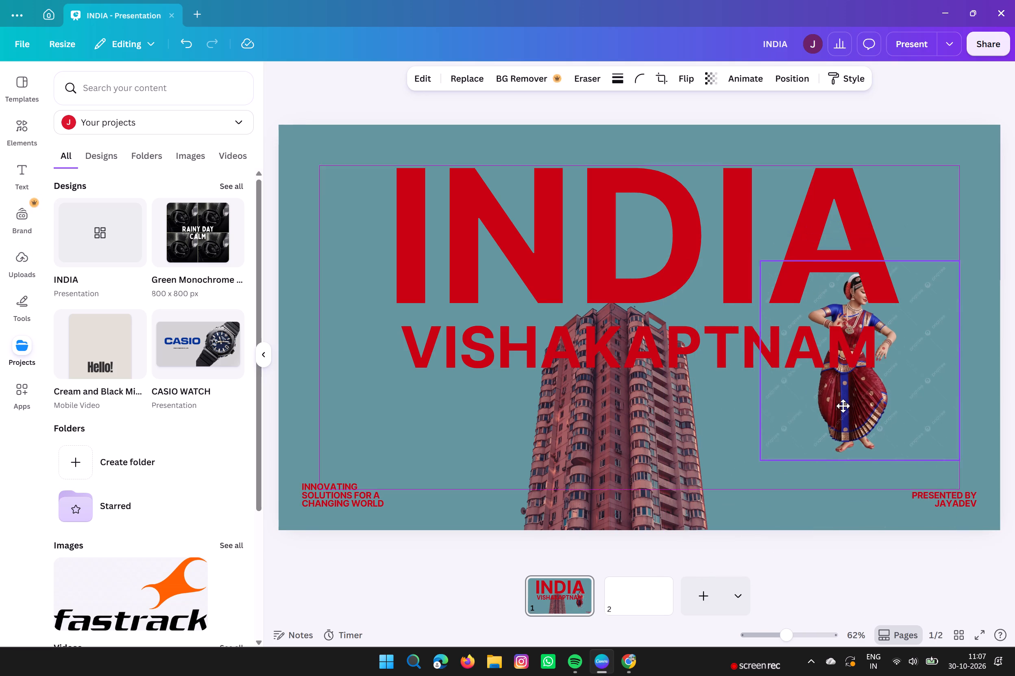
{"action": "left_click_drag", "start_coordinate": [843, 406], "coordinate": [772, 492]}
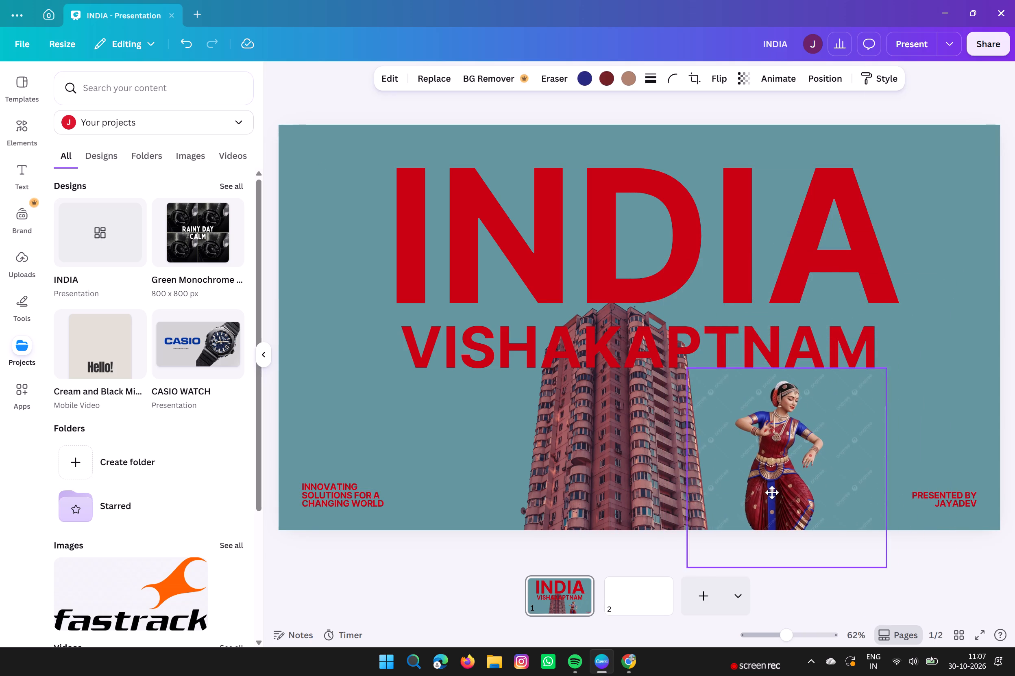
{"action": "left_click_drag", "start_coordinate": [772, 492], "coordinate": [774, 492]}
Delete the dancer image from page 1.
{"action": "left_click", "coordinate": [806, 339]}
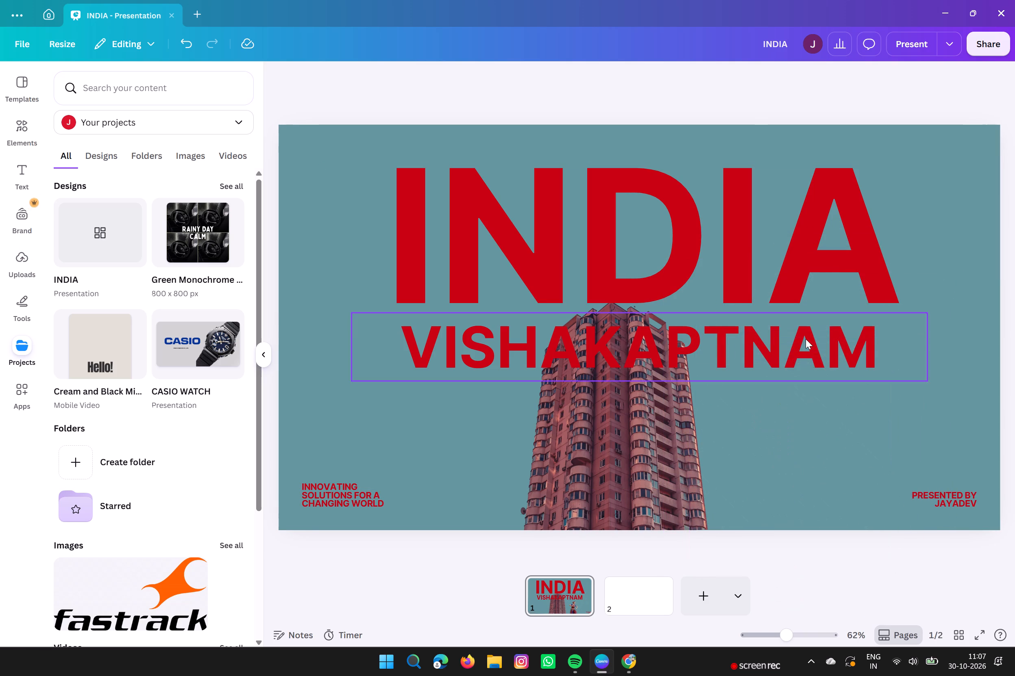
Return to the Chrome image results and copy Magnific's illustrated dancer in orange and green.
{"action": "left_click", "coordinate": [624, 668]}
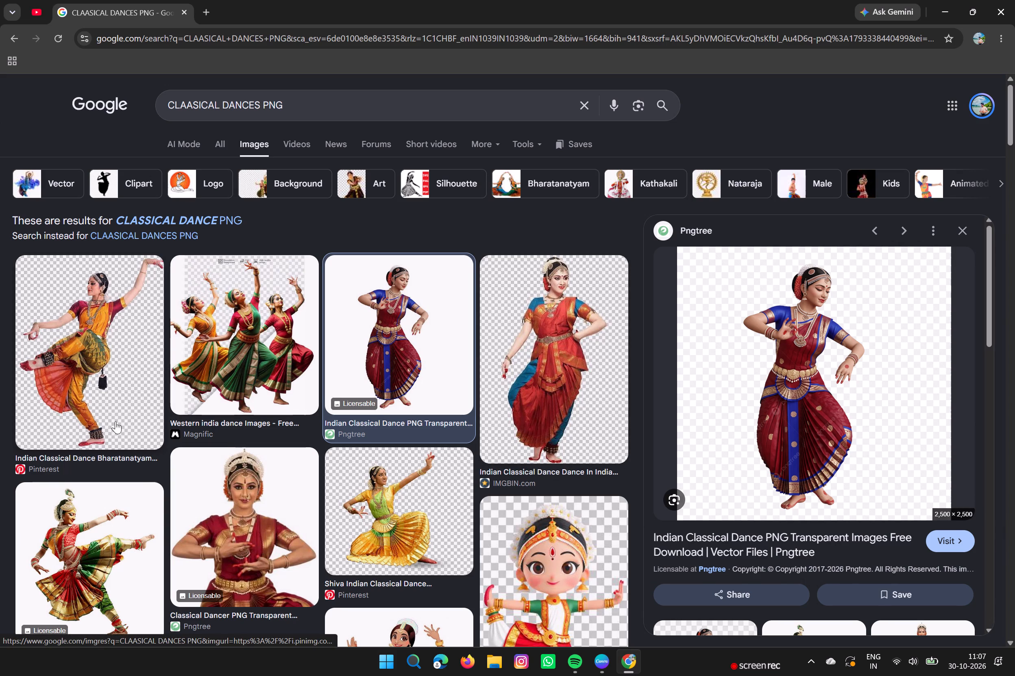
{"action": "scroll", "coordinate": [130, 435], "scroll_direction": "down", "scroll_amount": 3}
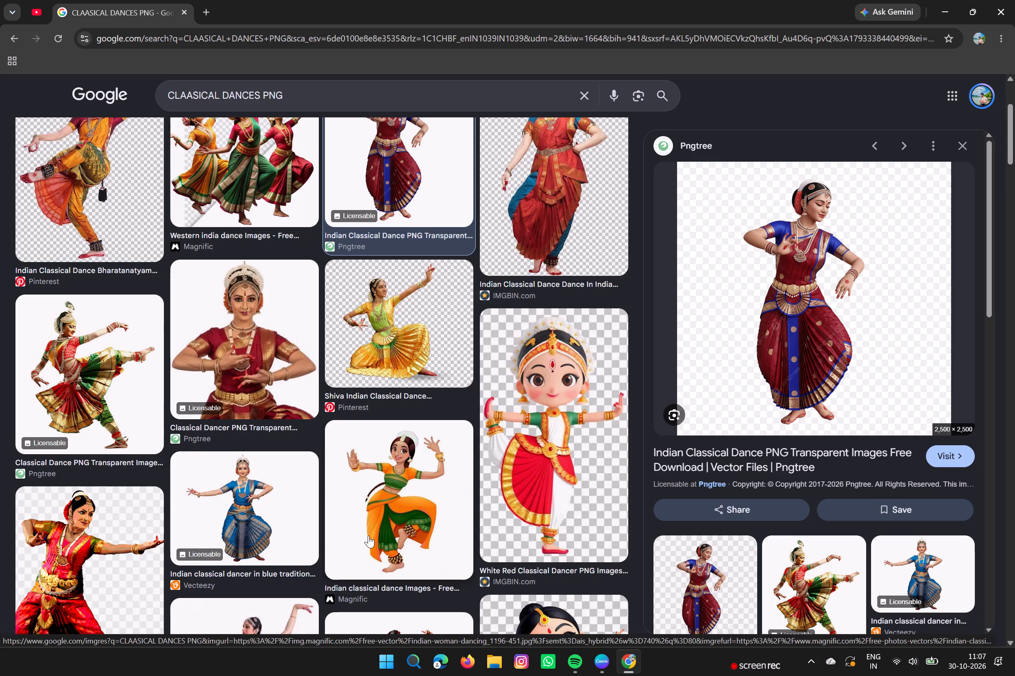
{"action": "scroll", "coordinate": [374, 539], "scroll_direction": "down", "scroll_amount": 5}
{"action": "scroll", "coordinate": [376, 542], "scroll_direction": "up", "scroll_amount": 1}
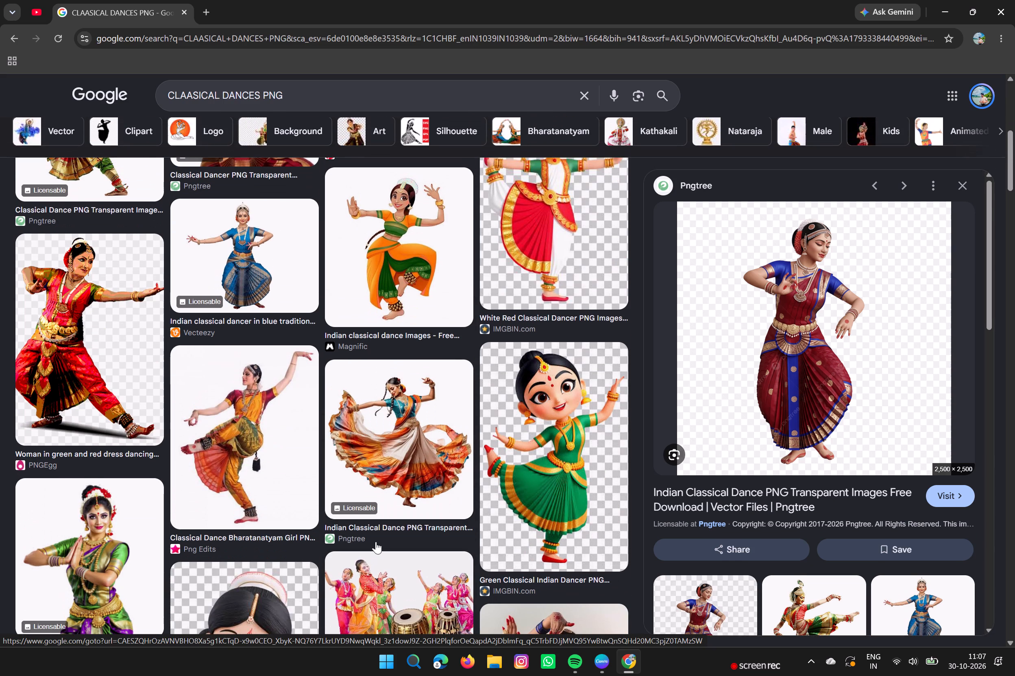
{"action": "scroll", "coordinate": [375, 541], "scroll_direction": "up", "scroll_amount": 3}
{"action": "left_click", "coordinate": [382, 480]}
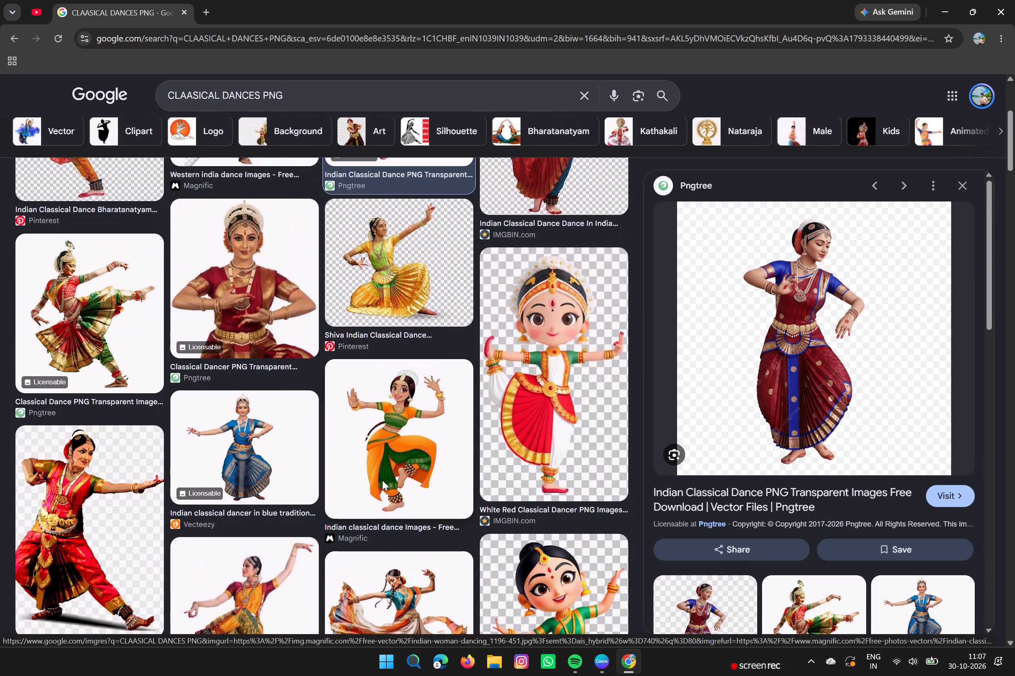
{"action": "right_click", "coordinate": [795, 390]}
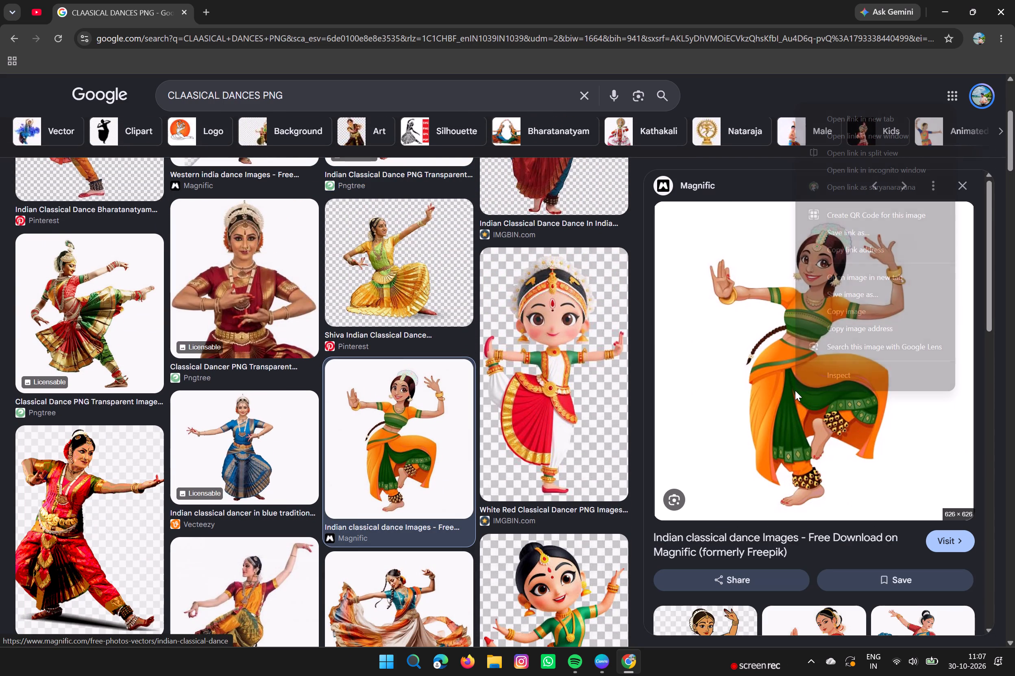
{"action": "left_click", "coordinate": [827, 313]}
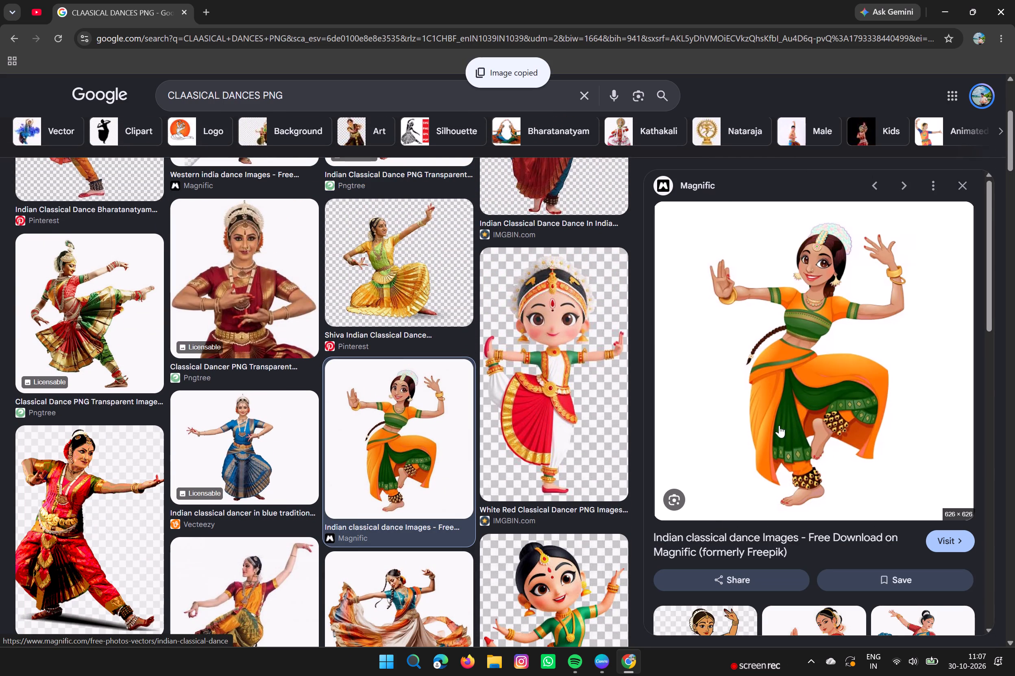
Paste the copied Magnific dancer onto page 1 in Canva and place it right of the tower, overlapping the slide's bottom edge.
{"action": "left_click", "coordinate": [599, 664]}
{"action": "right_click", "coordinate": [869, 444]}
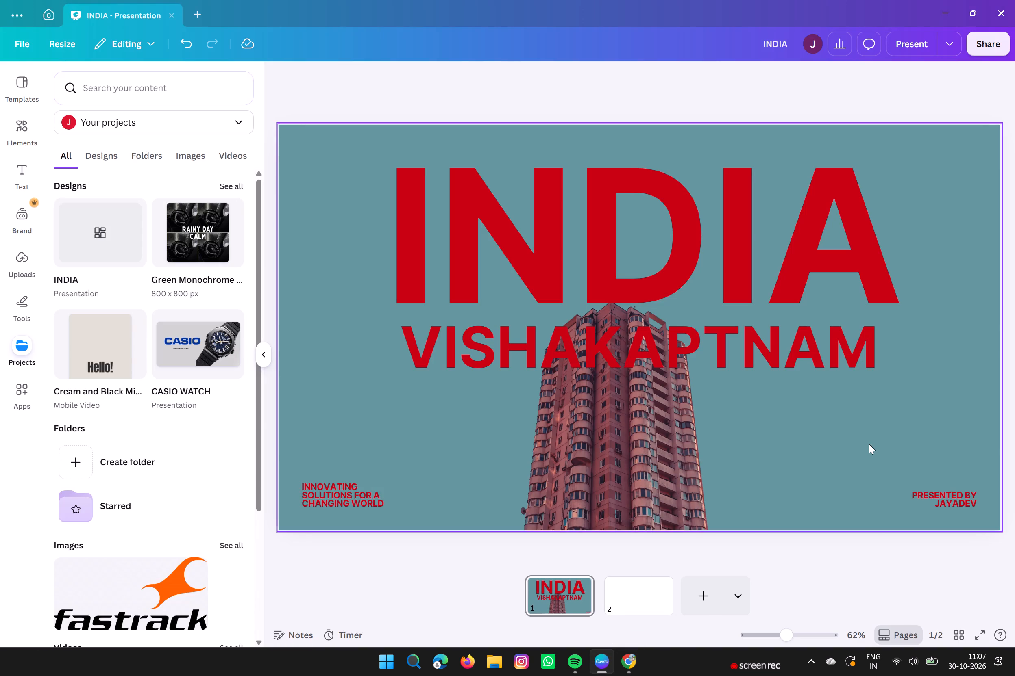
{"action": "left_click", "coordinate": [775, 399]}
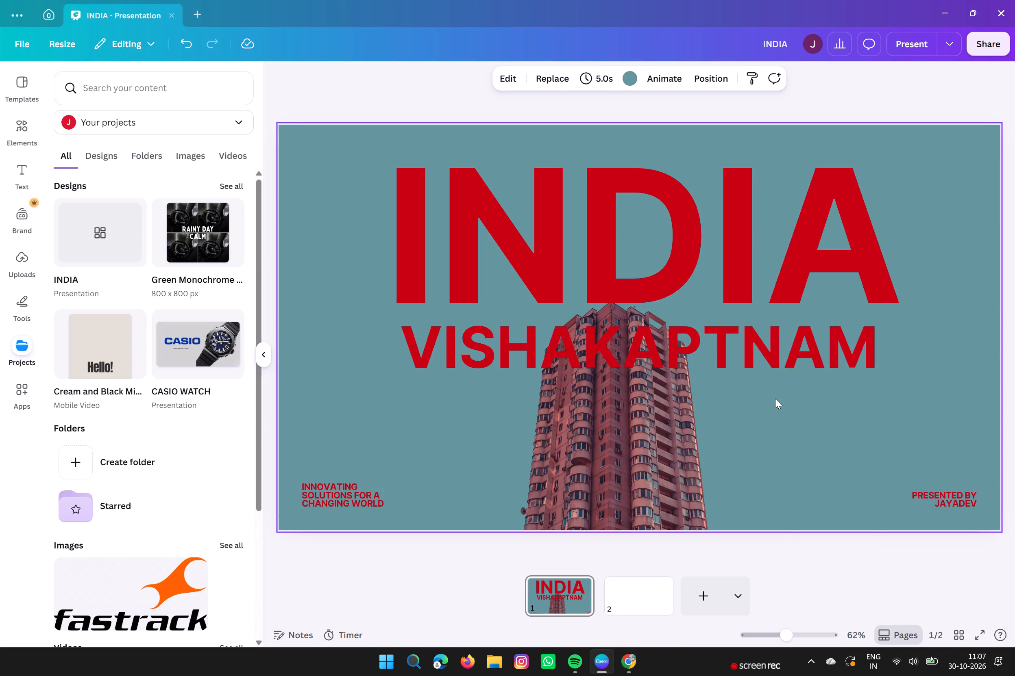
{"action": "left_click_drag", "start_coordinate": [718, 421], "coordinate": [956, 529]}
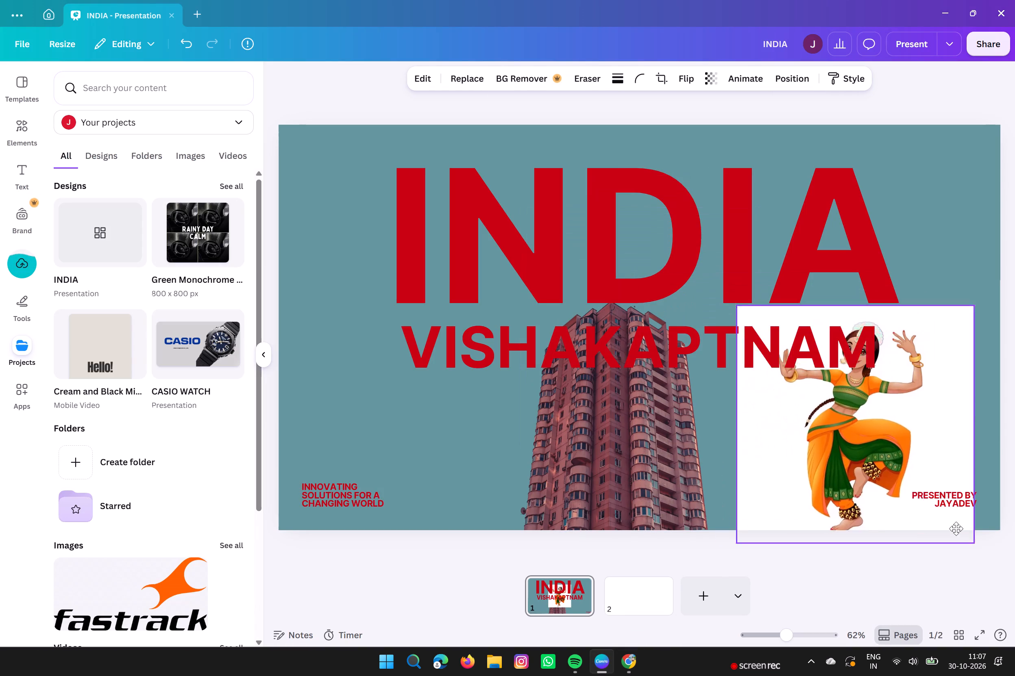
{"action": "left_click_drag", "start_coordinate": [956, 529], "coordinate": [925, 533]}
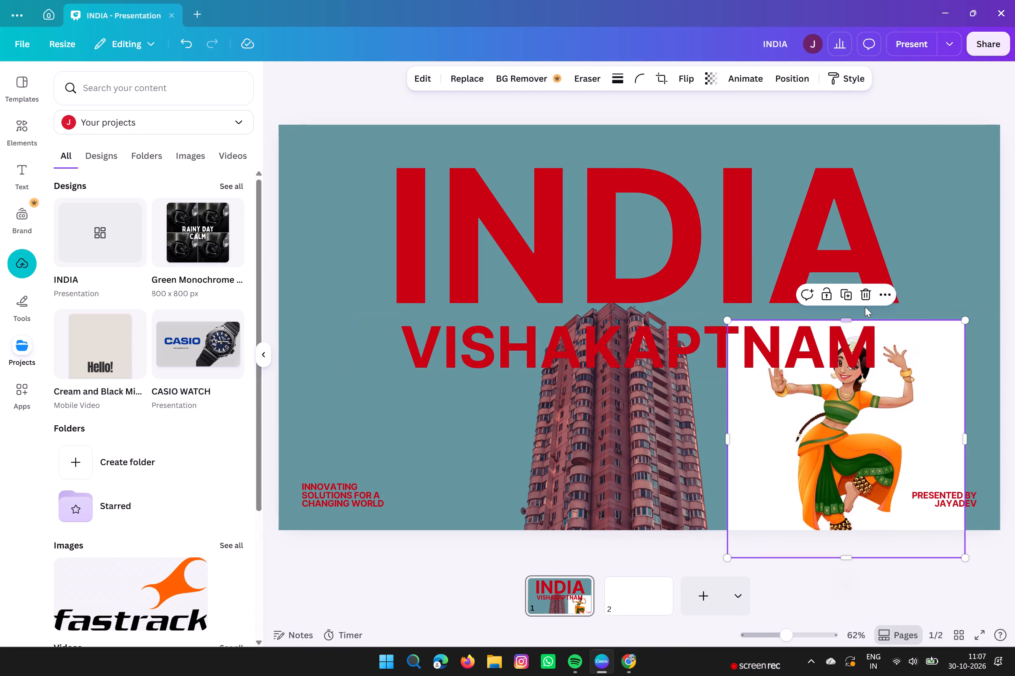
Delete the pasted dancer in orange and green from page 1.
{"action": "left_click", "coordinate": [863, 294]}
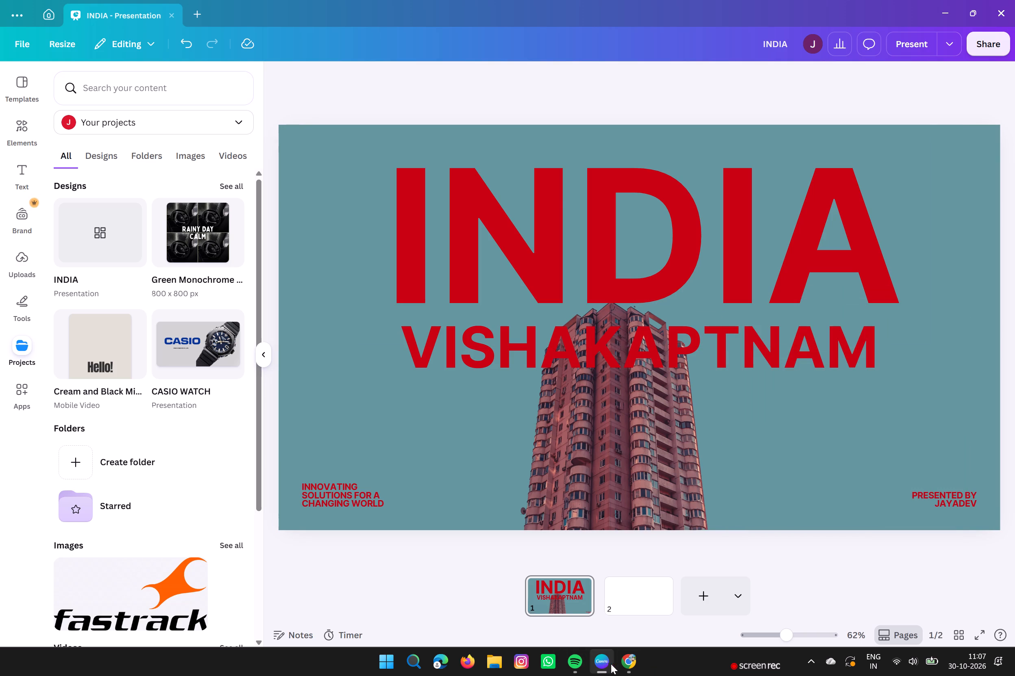
Return to the Chrome image results and copy Pngtree's Classic Dancer Clipart image in orange and green.
{"action": "left_click", "coordinate": [623, 667]}
{"action": "scroll", "coordinate": [482, 587], "scroll_direction": "down", "scroll_amount": 3}
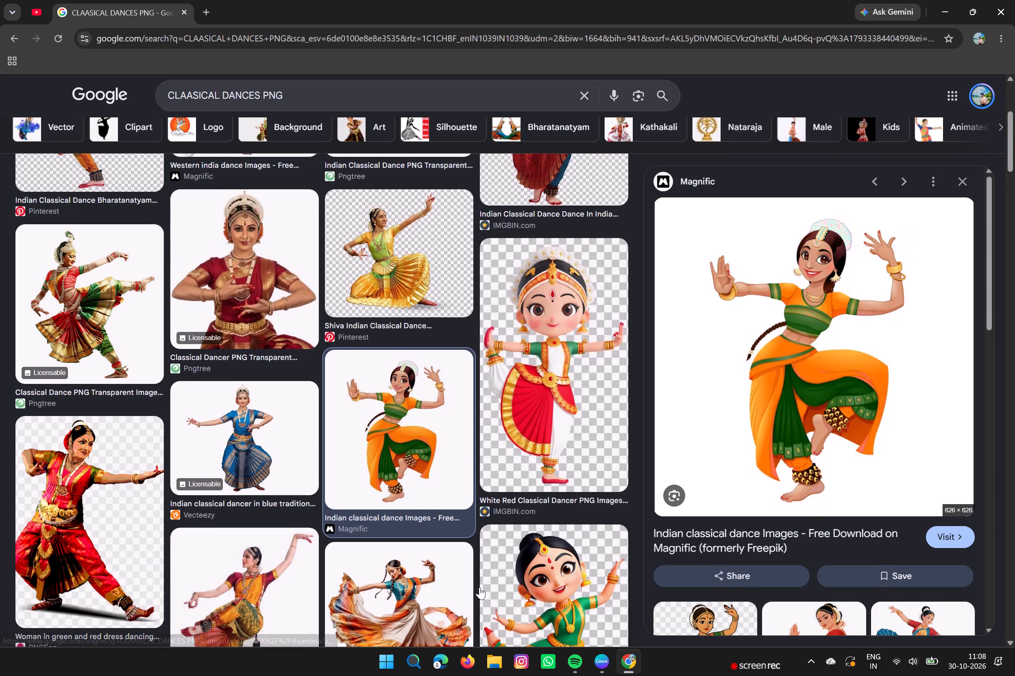
{"action": "scroll", "coordinate": [229, 461], "scroll_direction": "down", "scroll_amount": 4}
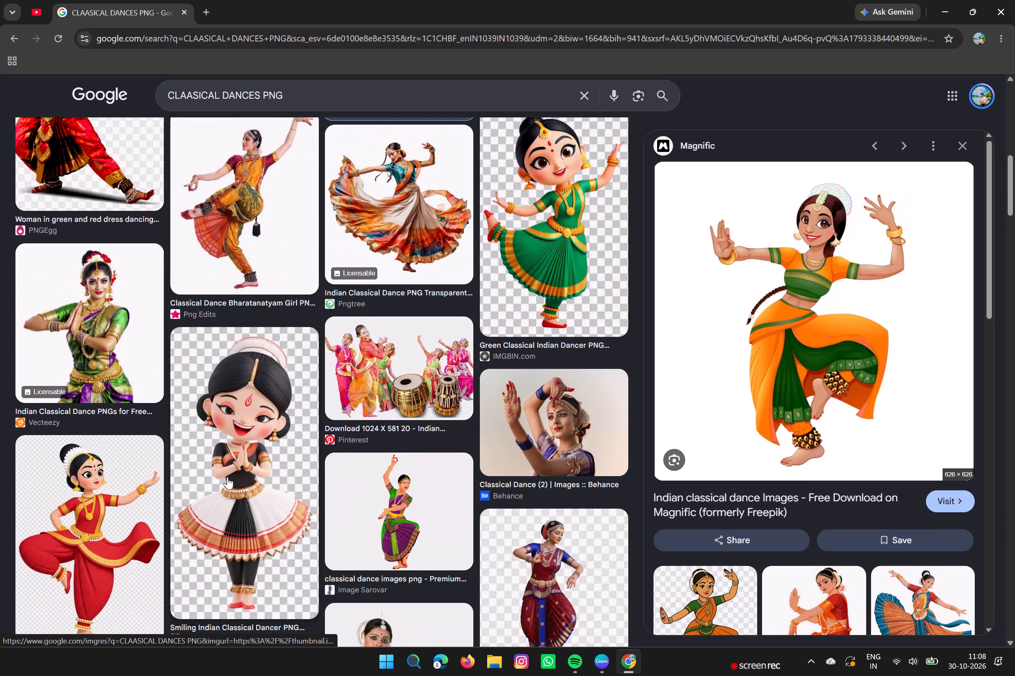
{"action": "scroll", "coordinate": [227, 477], "scroll_direction": "down", "scroll_amount": 5}
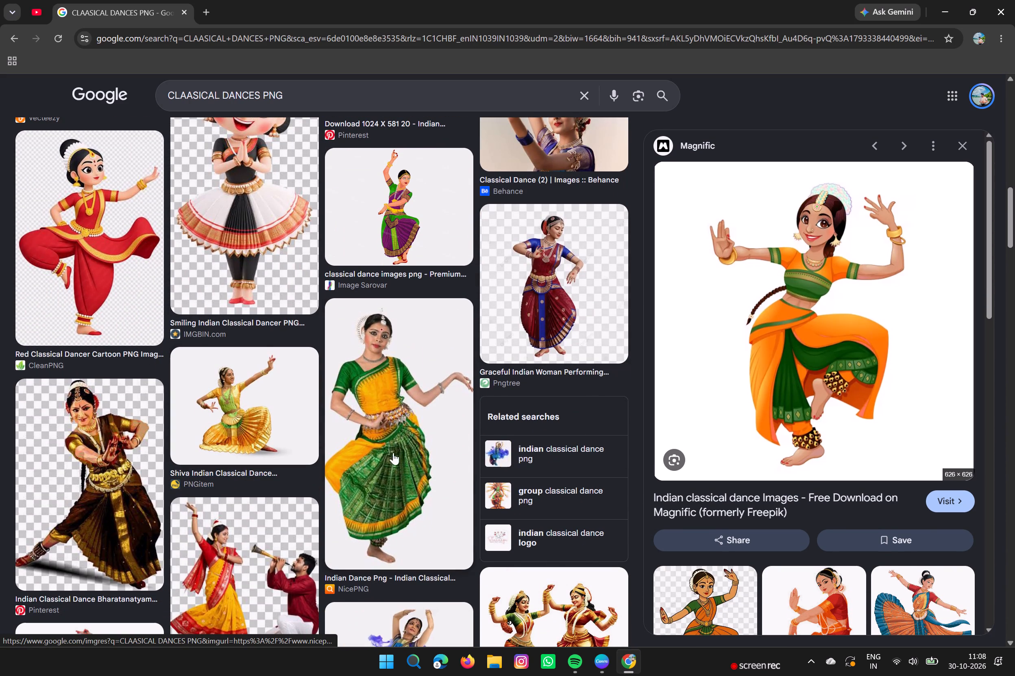
{"action": "left_click", "coordinate": [721, 615]}
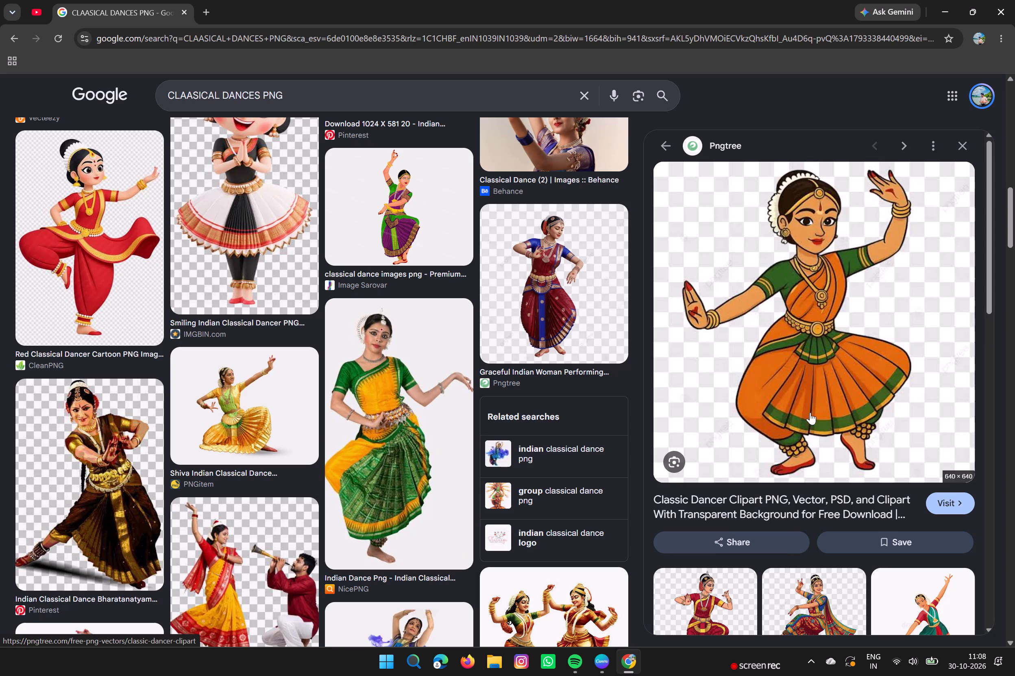
{"action": "right_click", "coordinate": [809, 399]}
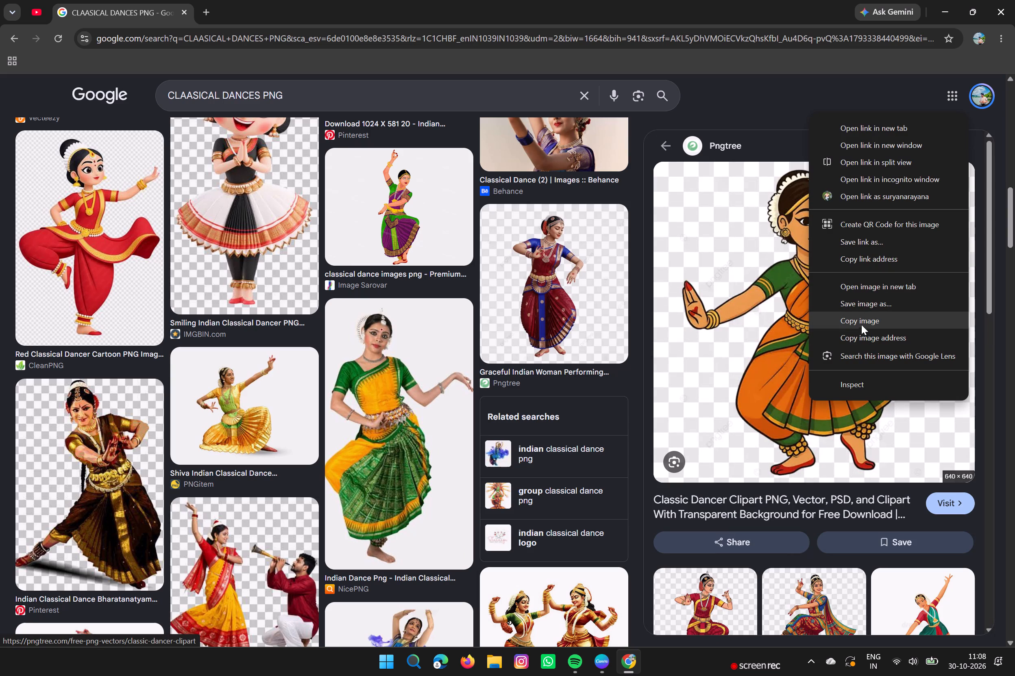
{"action": "left_click", "coordinate": [860, 321]}
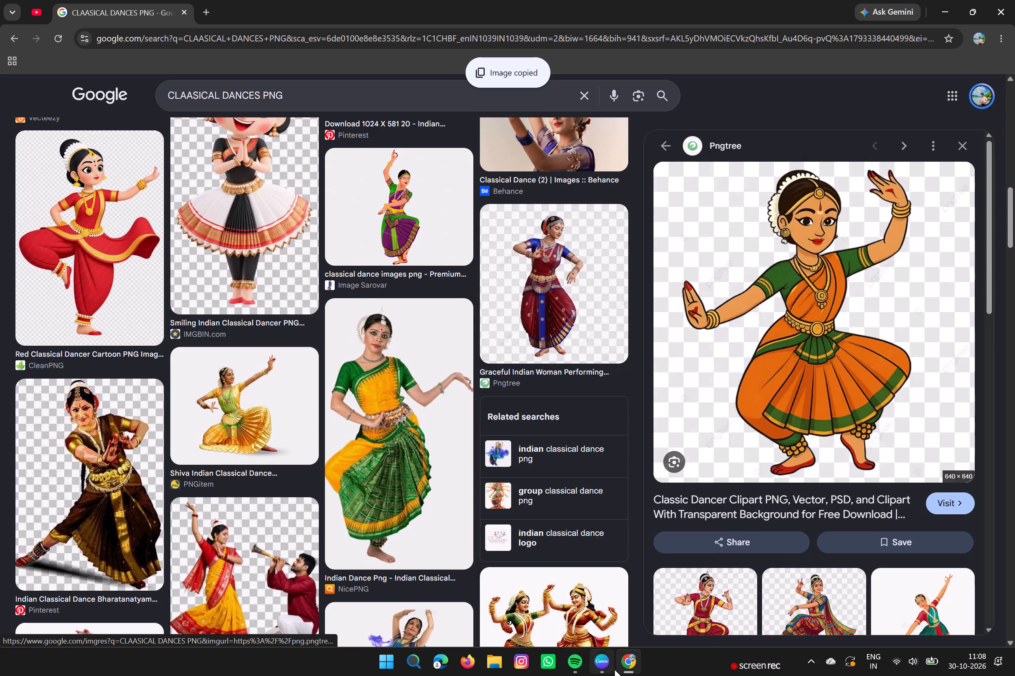
Paste the clipart dancer onto page 1 in Canva, right of the tower, and remove its checkered background.
{"action": "left_click", "coordinate": [592, 659]}
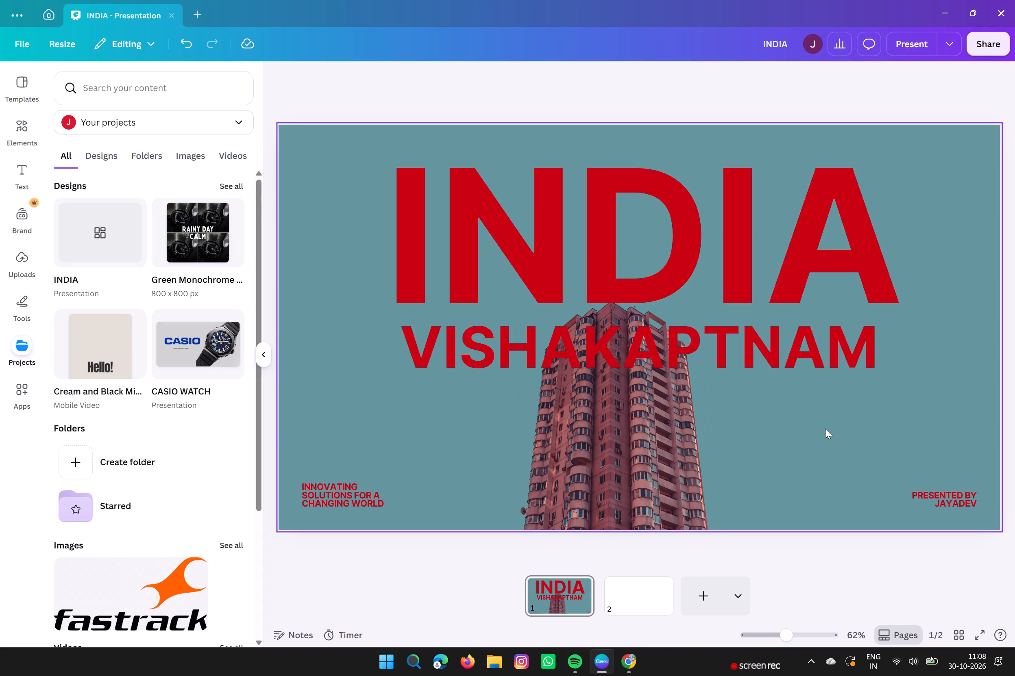
{"action": "right_click", "coordinate": [825, 429]}
{"action": "left_click", "coordinate": [849, 399]}
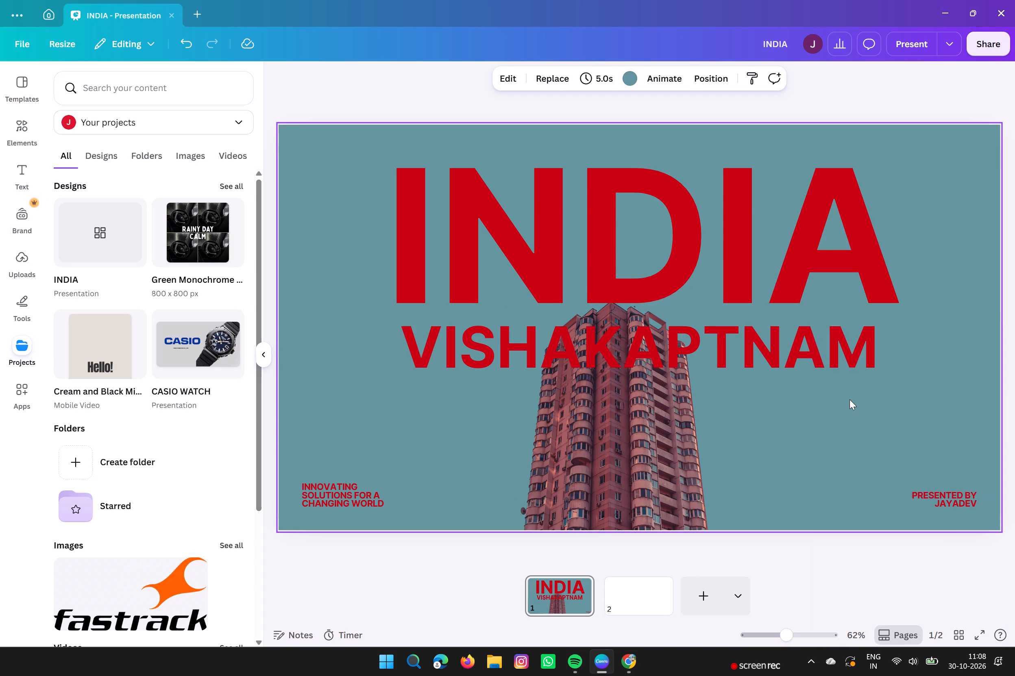
{"action": "left_click_drag", "start_coordinate": [732, 409], "coordinate": [848, 454]}
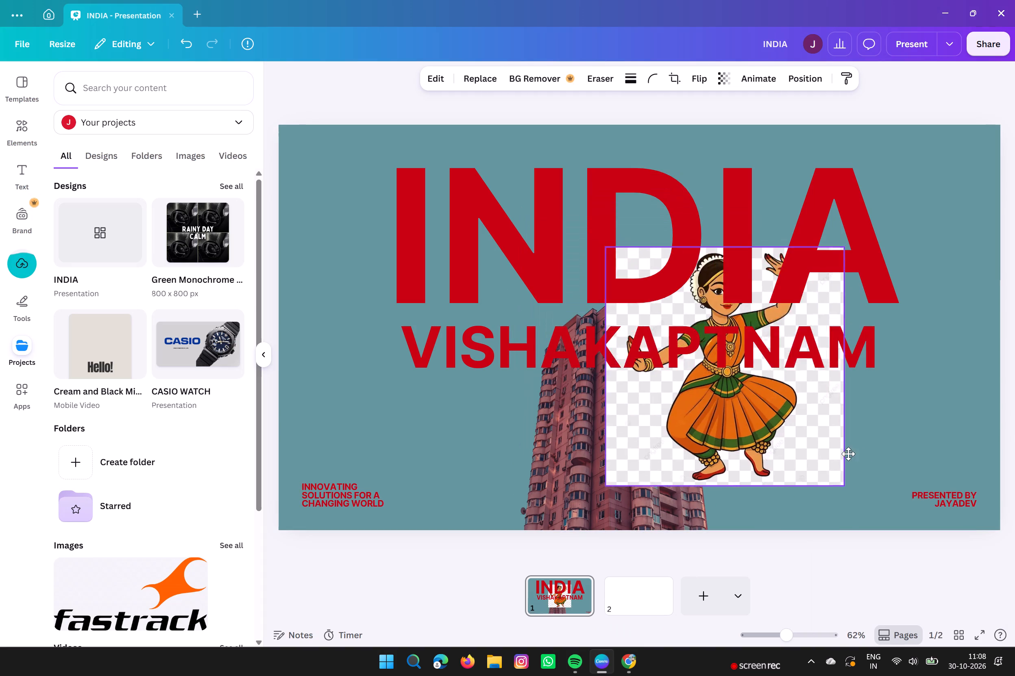
{"action": "left_click_drag", "start_coordinate": [848, 454], "coordinate": [924, 497]}
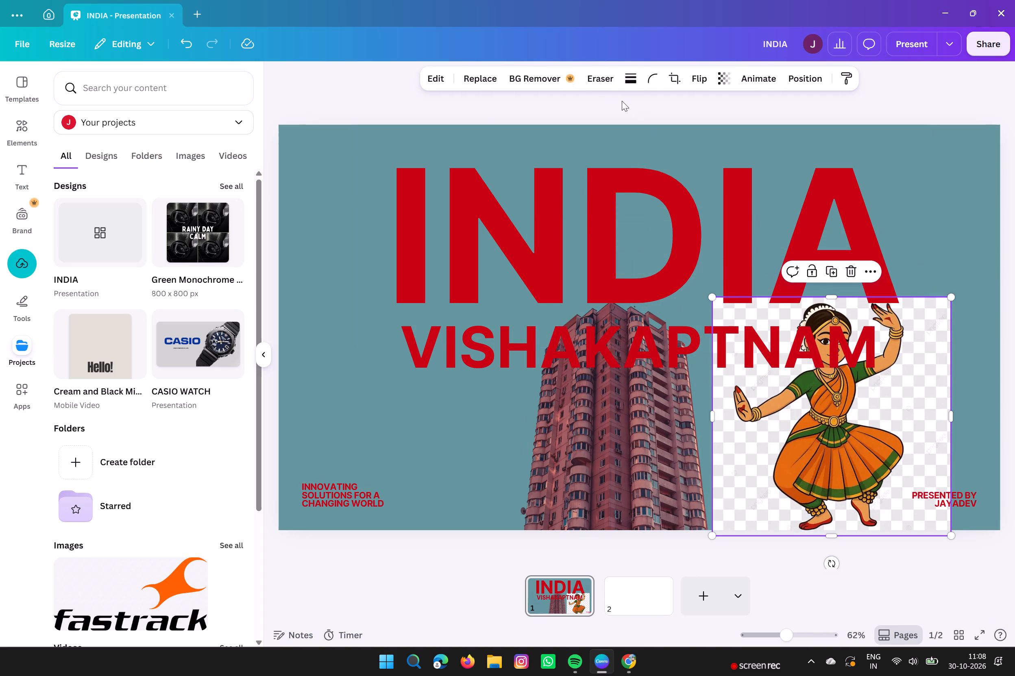
{"action": "left_click", "coordinate": [489, 71]}
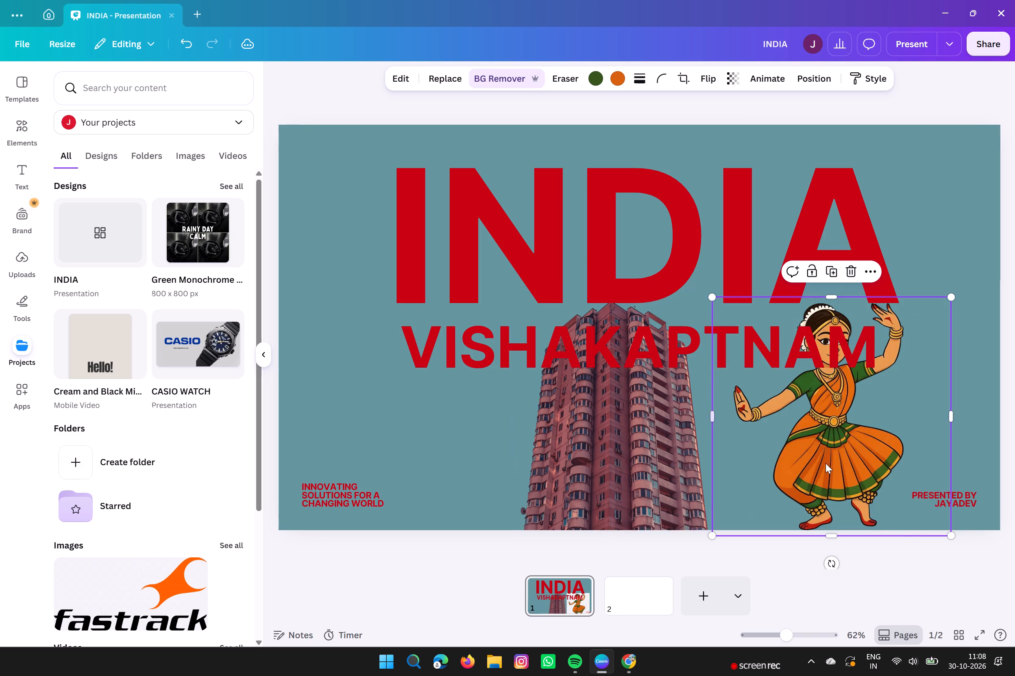
Shrink the dancer to about half its size and stand it at the slide's bottom edge, between the tower and the presenter credit.
{"action": "left_click_drag", "start_coordinate": [714, 533], "coordinate": [881, 467]}
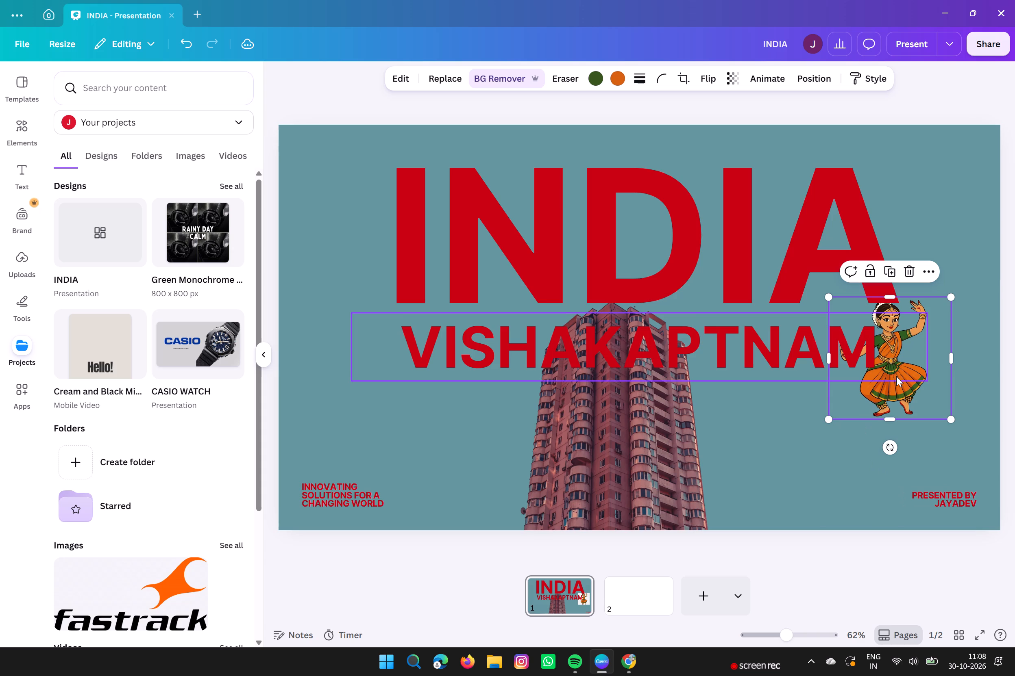
{"action": "left_click_drag", "start_coordinate": [892, 399], "coordinate": [821, 514]}
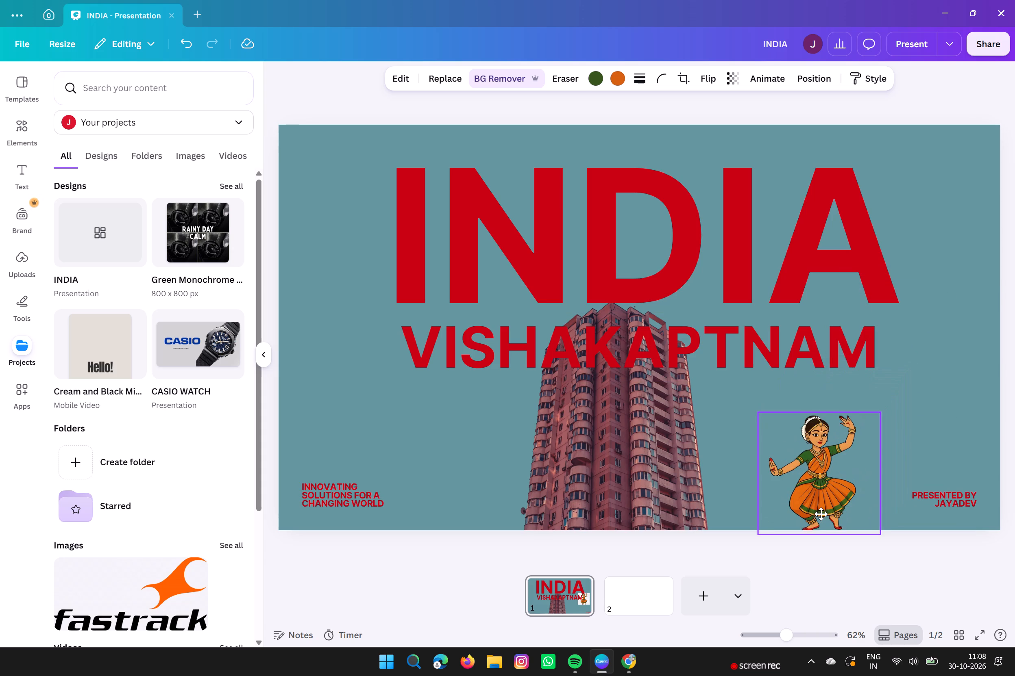
{"action": "left_click_drag", "start_coordinate": [821, 514], "coordinate": [824, 511]}
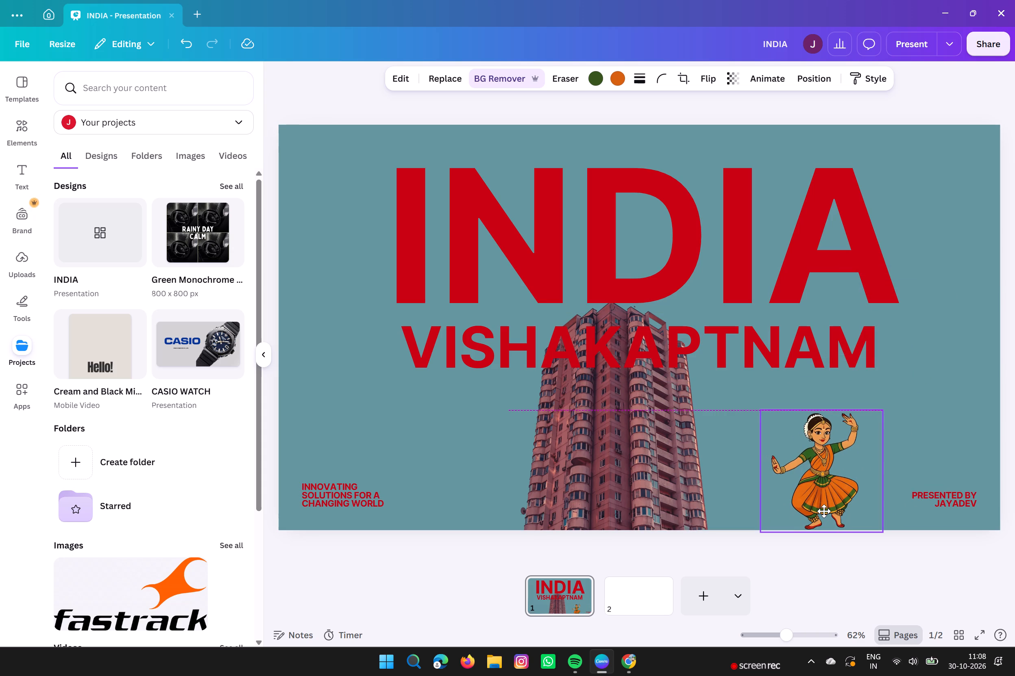
{"action": "left_click_drag", "start_coordinate": [824, 511], "coordinate": [825, 510]}
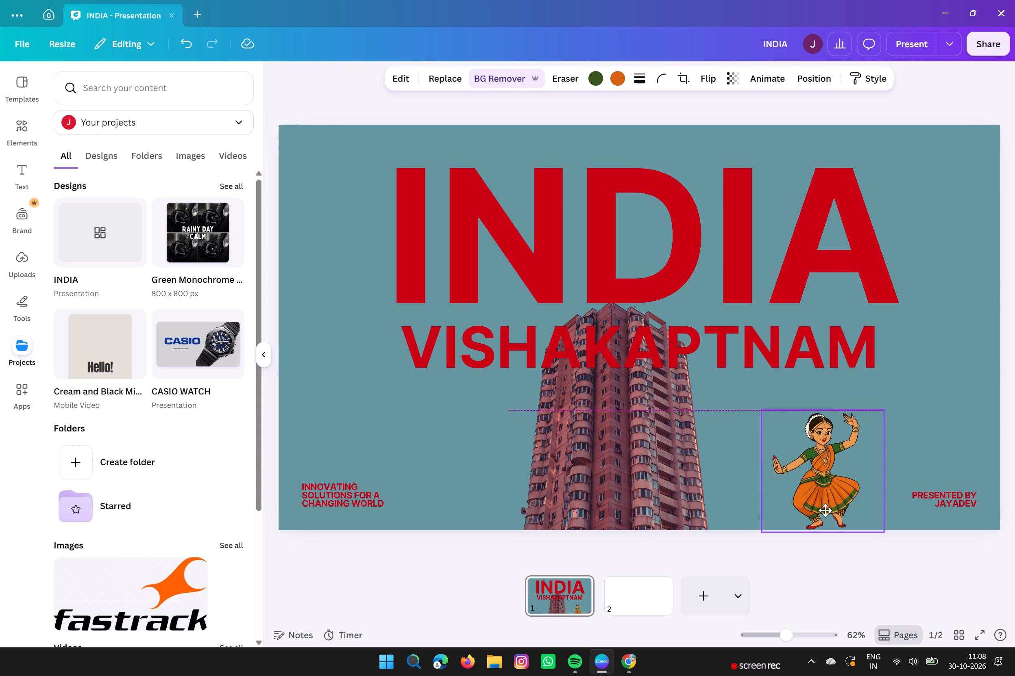
{"action": "left_click_drag", "start_coordinate": [825, 510], "coordinate": [827, 511]}
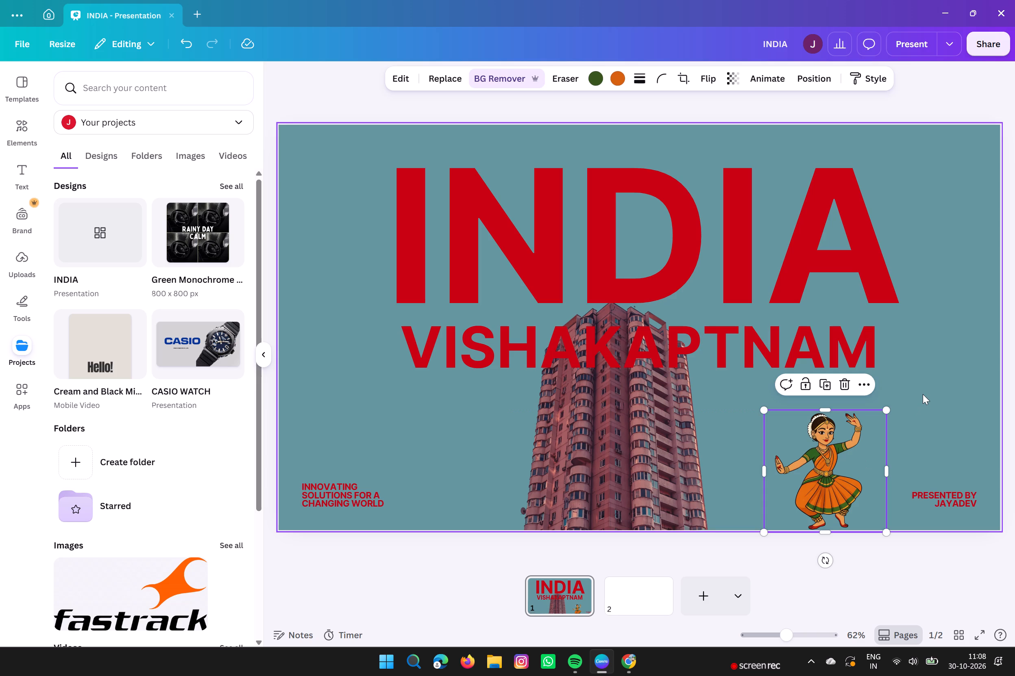
{"action": "left_click", "coordinate": [923, 394]}
Move the dancer to the tower's left side, beside the "Innovating solutions" text, with the feet at the slide's bottom edge.
{"action": "left_click_drag", "start_coordinate": [832, 454], "coordinate": [529, 446]}
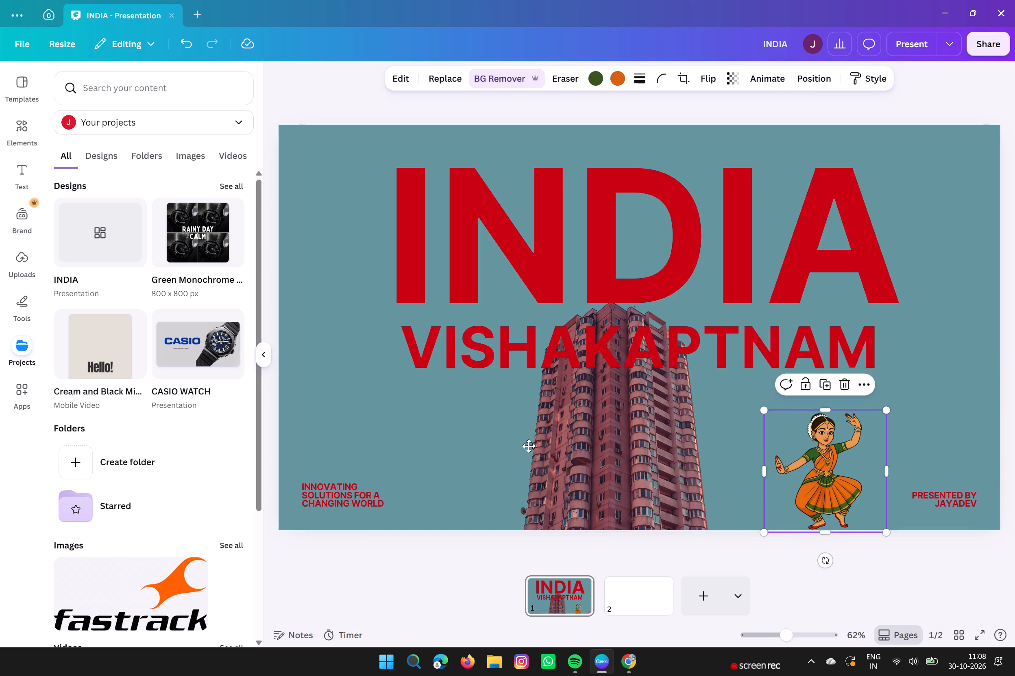
{"action": "left_click_drag", "start_coordinate": [529, 446], "coordinate": [392, 438]}
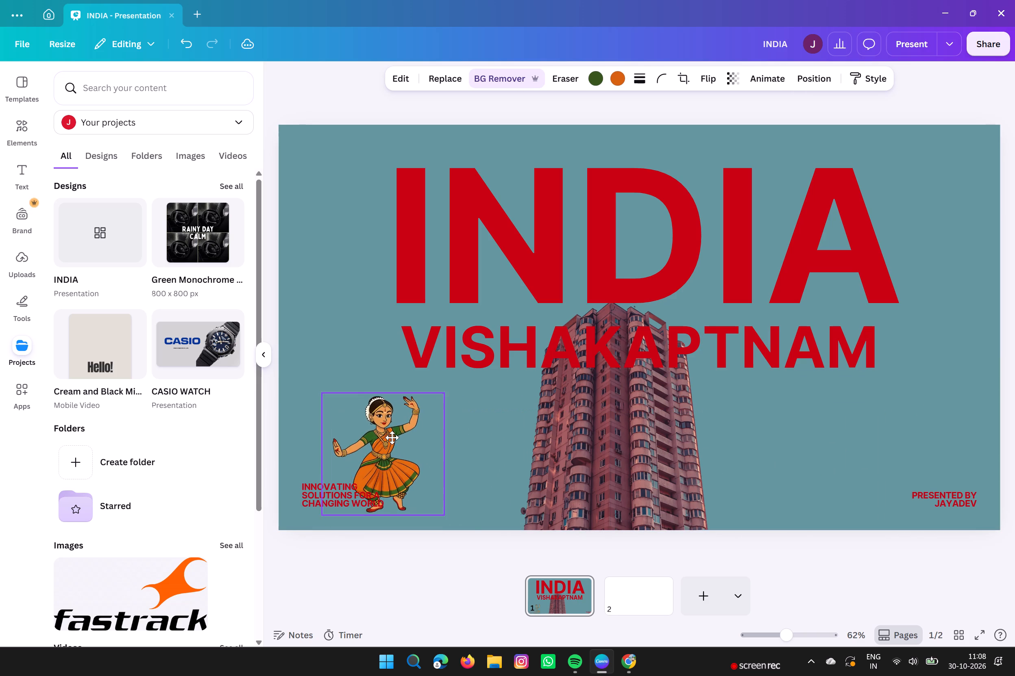
{"action": "left_click_drag", "start_coordinate": [392, 438], "coordinate": [431, 451]}
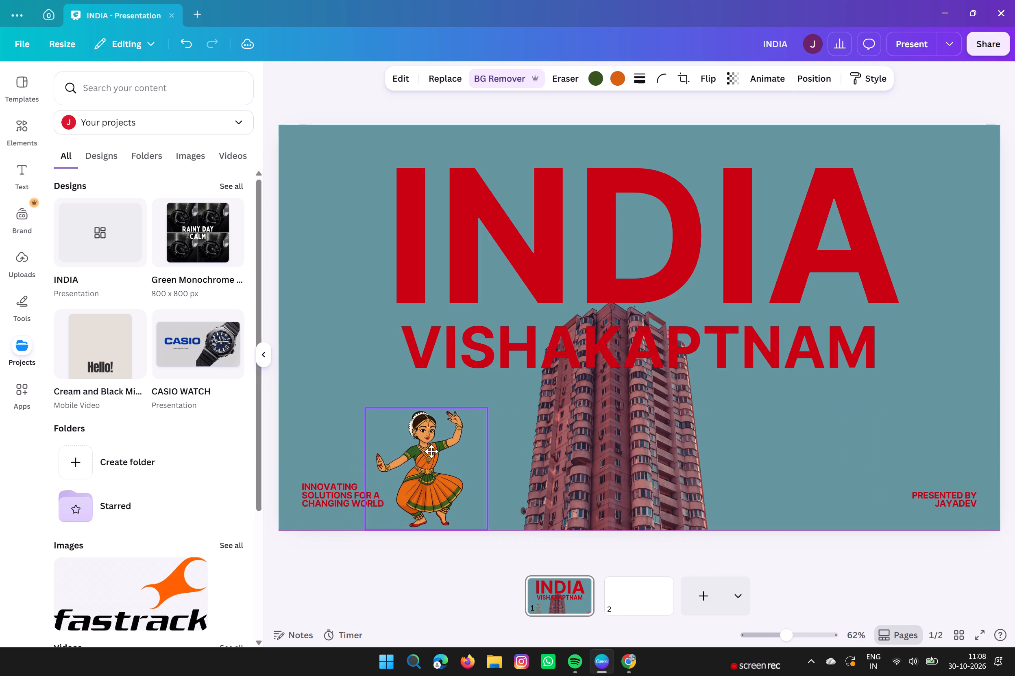
{"action": "left_click_drag", "start_coordinate": [431, 451], "coordinate": [431, 454]}
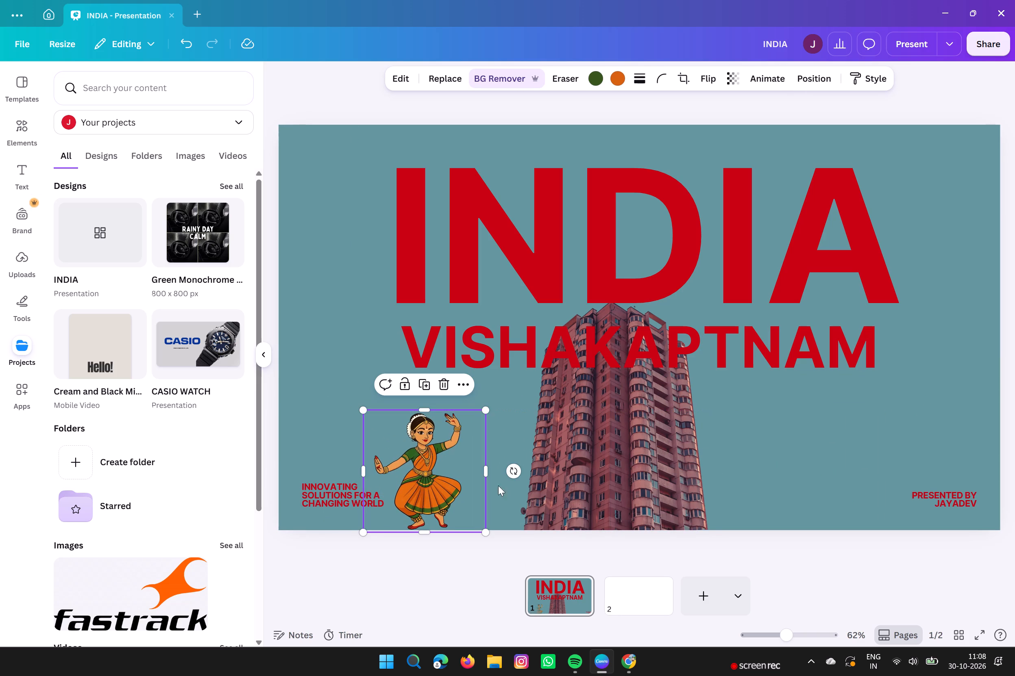
{"action": "left_click", "coordinate": [818, 460]}
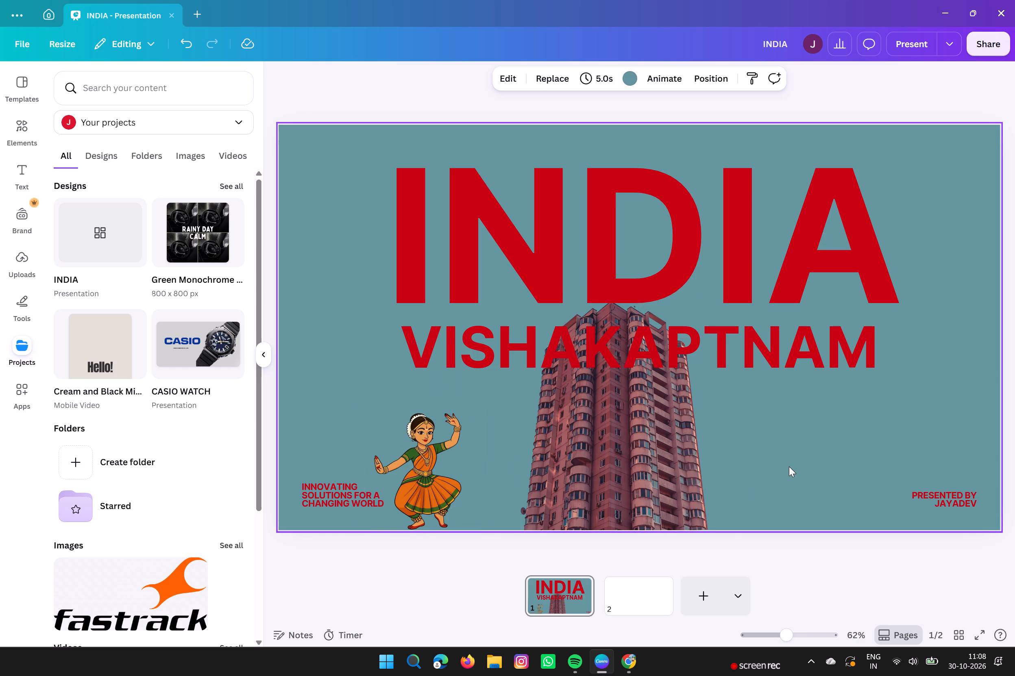
Switch to the Chrome image results and look through the black classical dancer silhouettes and their related images.
{"action": "left_click", "coordinate": [627, 661]}
{"action": "scroll", "coordinate": [482, 570], "scroll_direction": "down", "scroll_amount": 3}
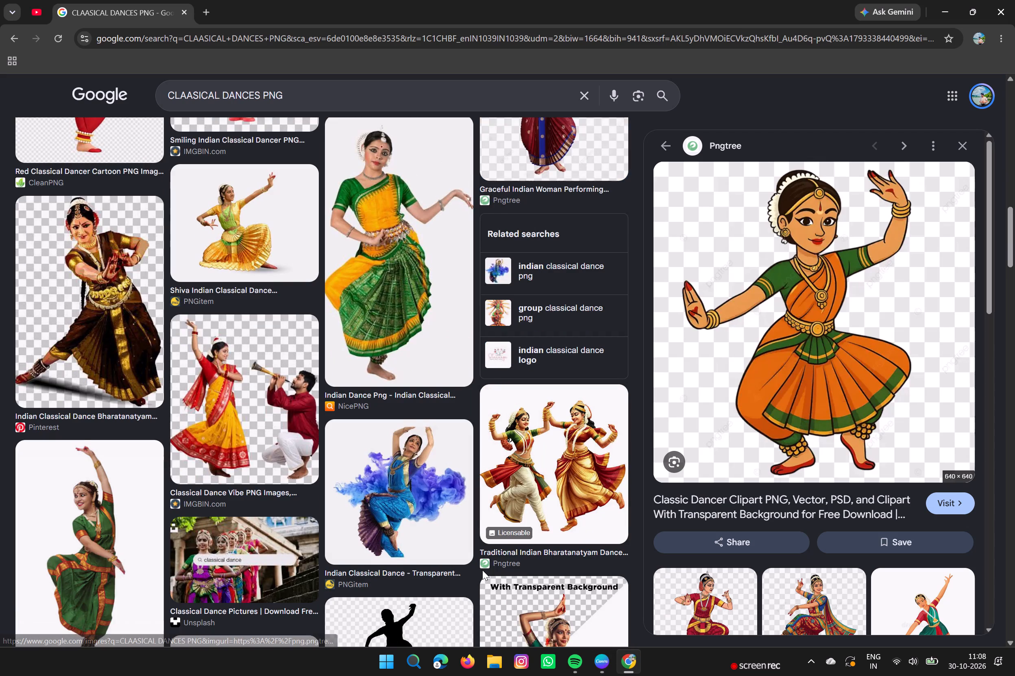
{"action": "scroll", "coordinate": [482, 570], "scroll_direction": "down", "scroll_amount": 3}
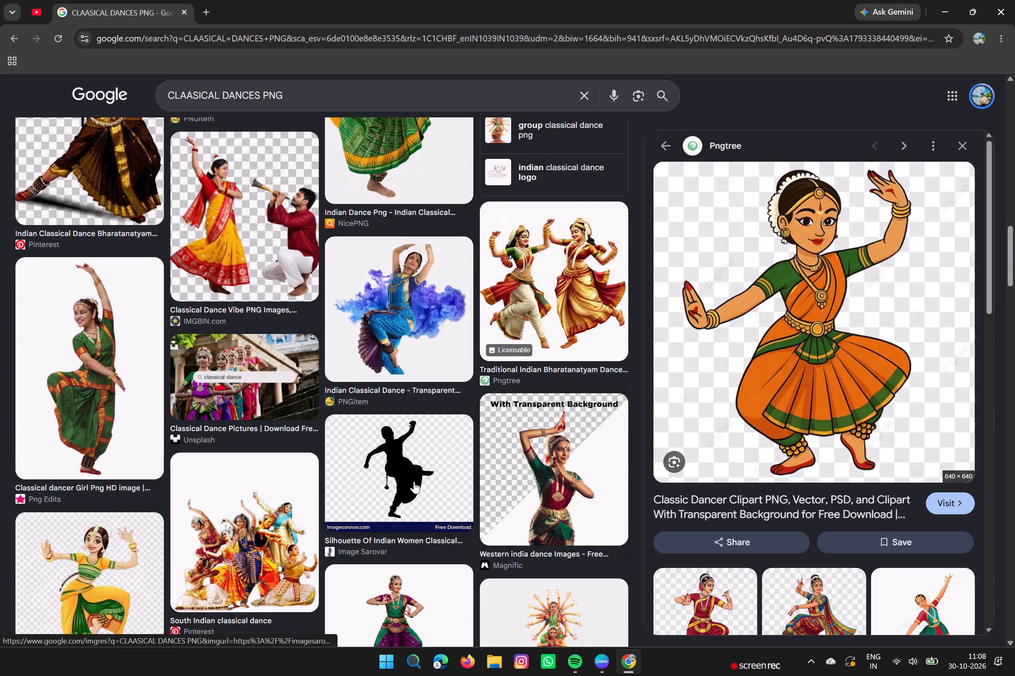
{"action": "left_click", "coordinate": [413, 471]}
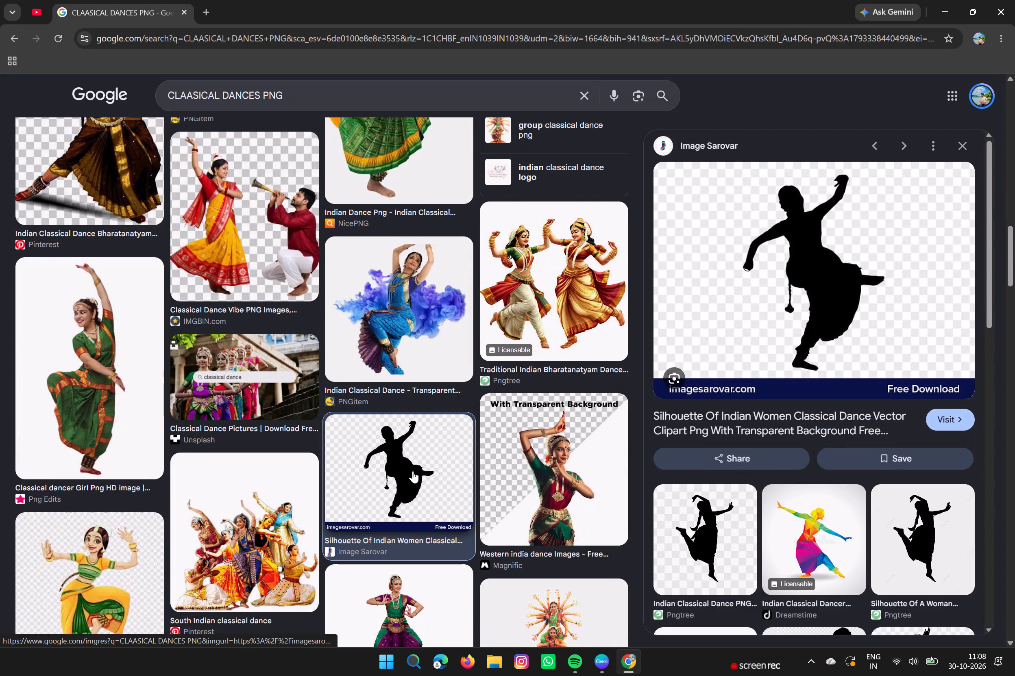
{"action": "left_click", "coordinate": [727, 534]}
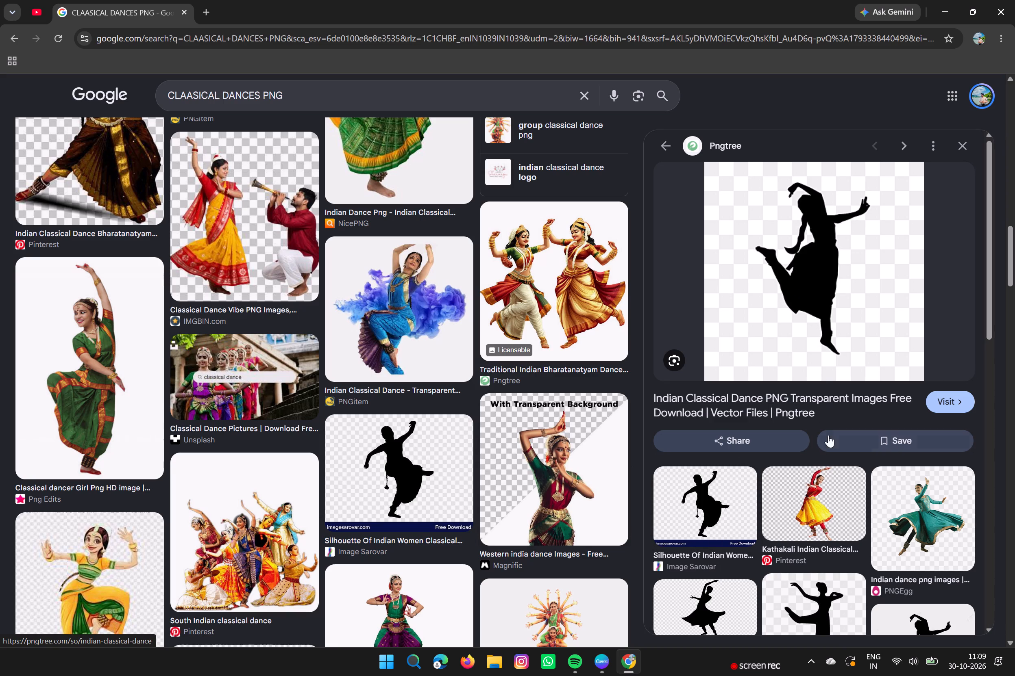
{"action": "scroll", "coordinate": [868, 538], "scroll_direction": "down", "scroll_amount": 2}
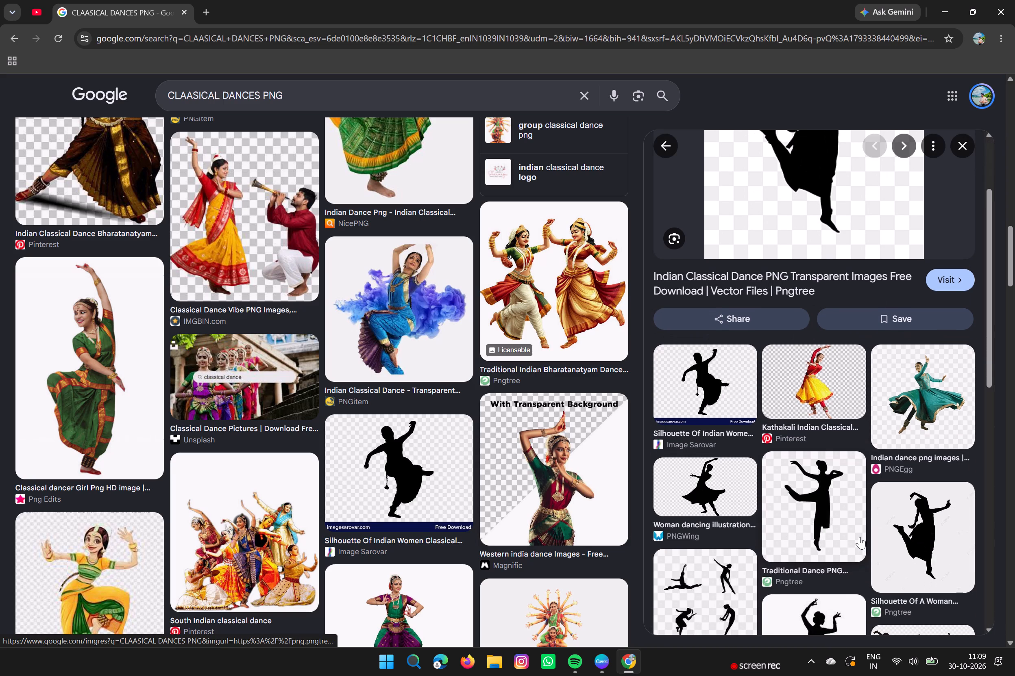
{"action": "scroll", "coordinate": [860, 537], "scroll_direction": "down", "scroll_amount": 5}
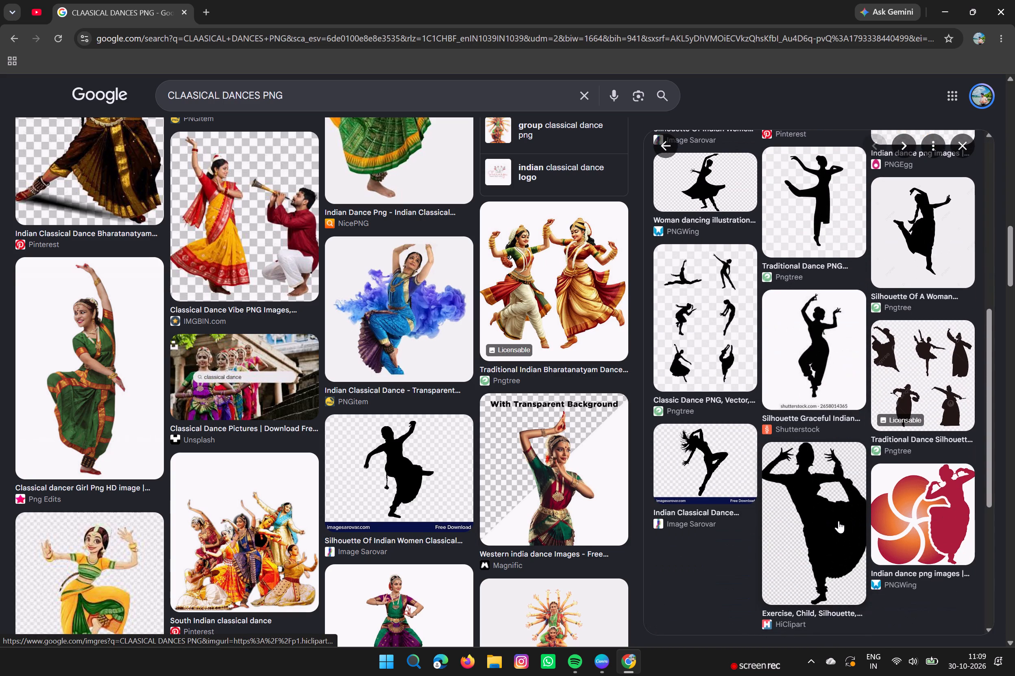
{"action": "scroll", "coordinate": [839, 520], "scroll_direction": "down", "scroll_amount": 4}
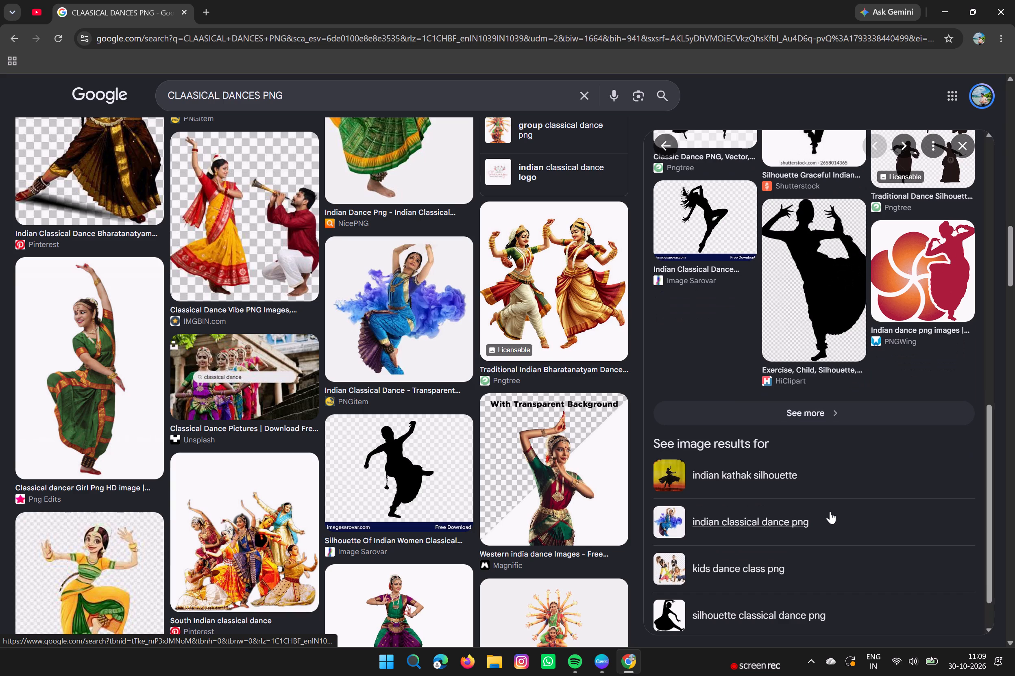
{"action": "scroll", "coordinate": [484, 516], "scroll_direction": "down", "scroll_amount": 4}
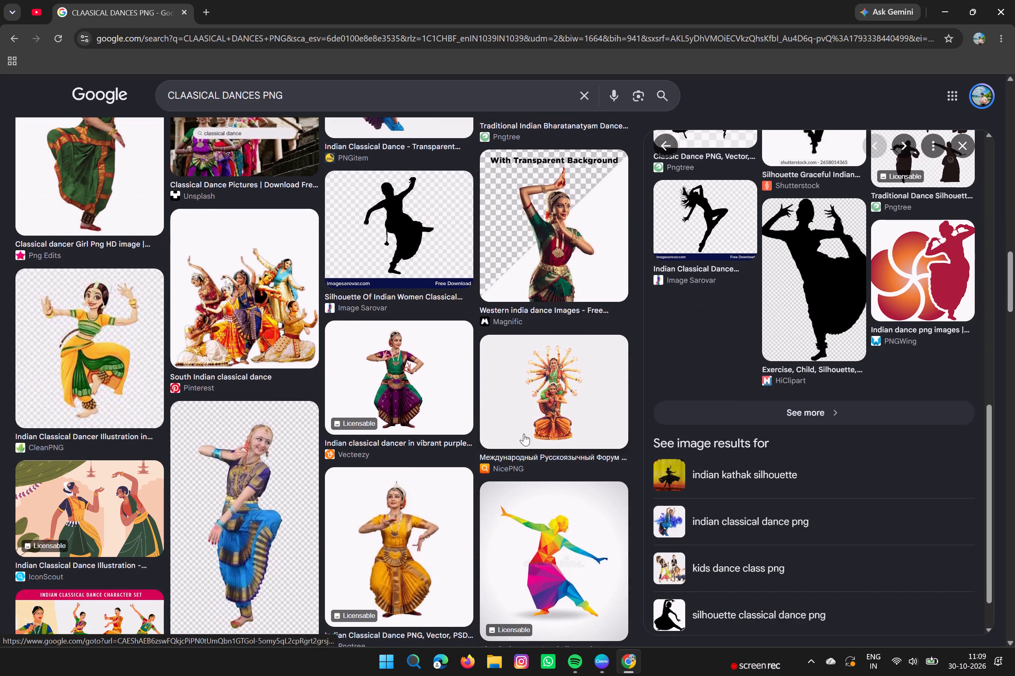
Open Pinterest's "South Indian classical dance" group image from the related results and copy it.
{"action": "left_click", "coordinate": [532, 420]}
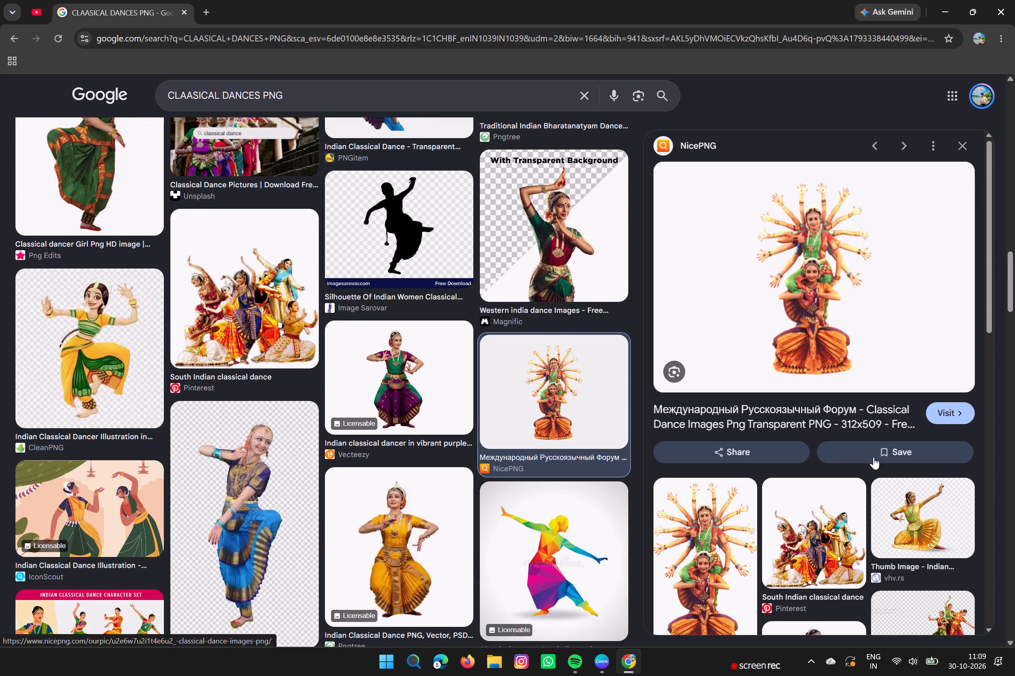
{"action": "left_click", "coordinate": [814, 542]}
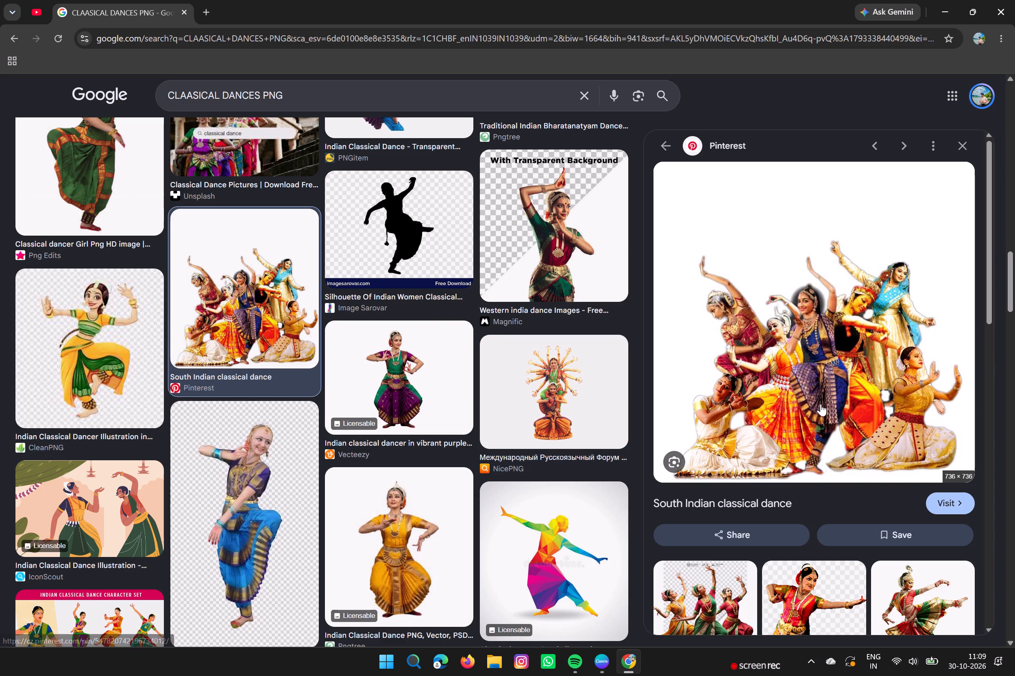
{"action": "right_click", "coordinate": [821, 404]}
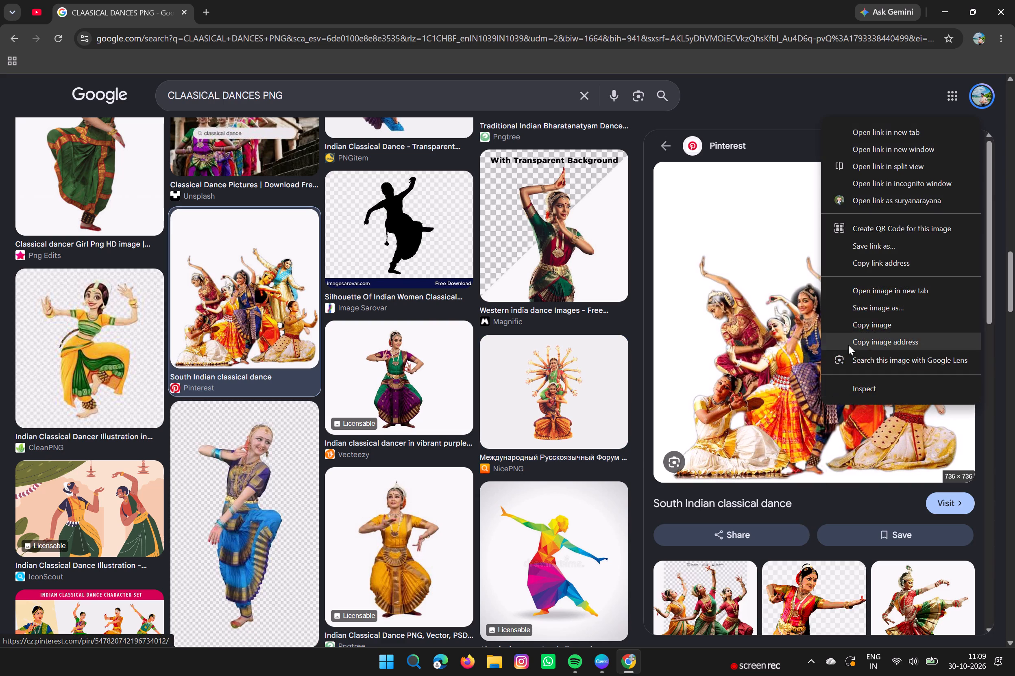
{"action": "left_click", "coordinate": [862, 323]}
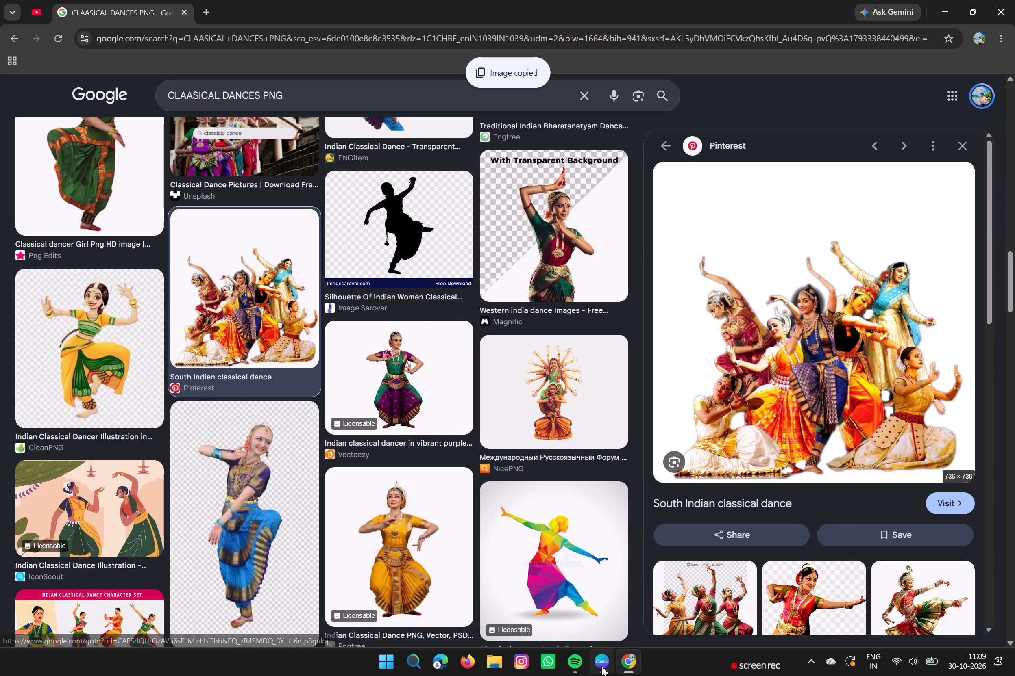
Paste the dancer group onto page 1 in Canva, shrink it slightly and place it right of the tower at the slide's bottom edge.
{"action": "left_click", "coordinate": [601, 666]}
{"action": "right_click", "coordinate": [829, 442]}
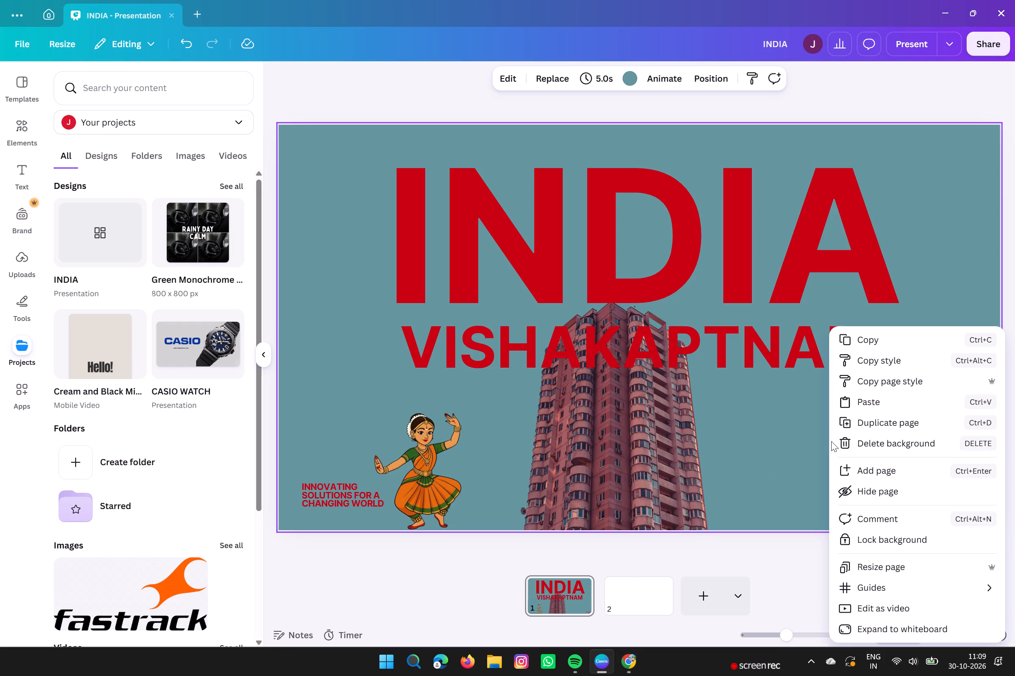
{"action": "left_click", "coordinate": [902, 401]}
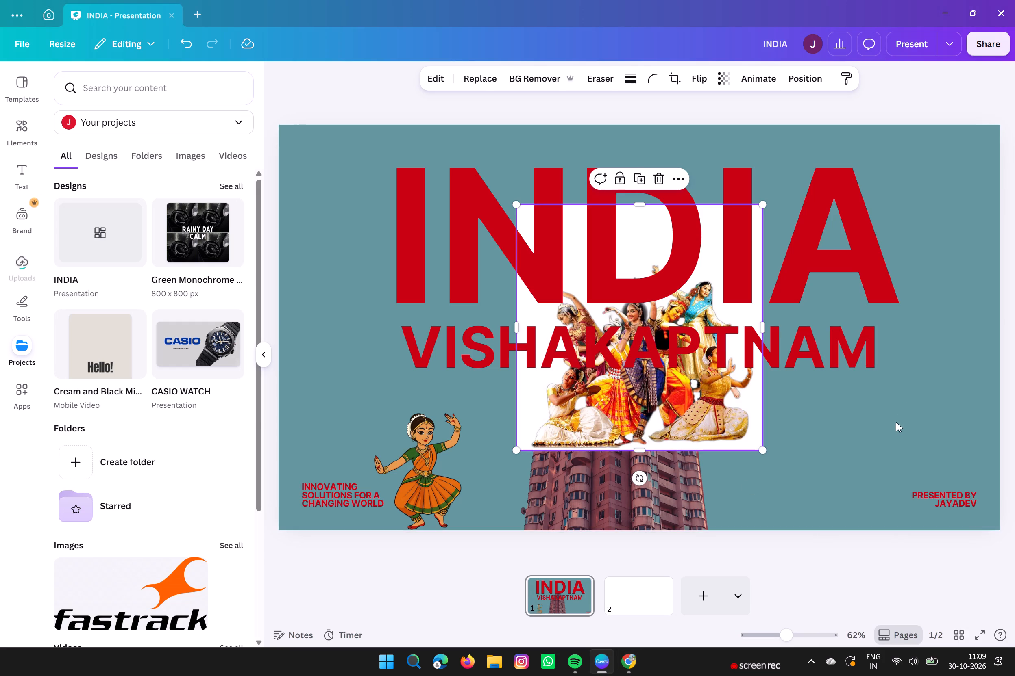
{"action": "left_click_drag", "start_coordinate": [765, 452], "coordinate": [759, 448]}
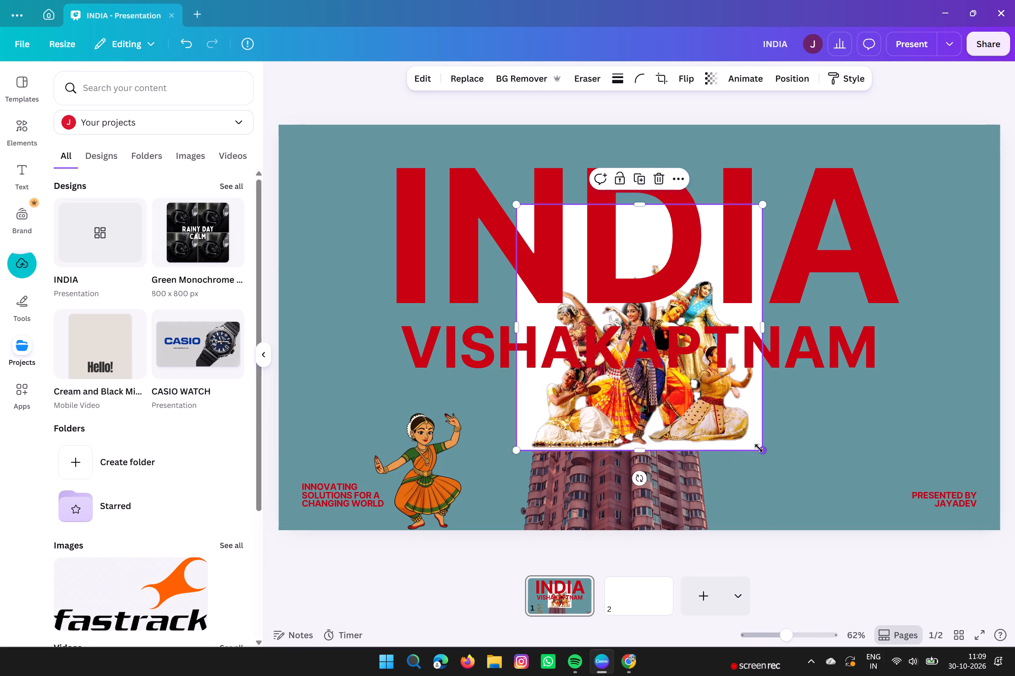
{"action": "left_click_drag", "start_coordinate": [759, 448], "coordinate": [721, 421]}
{"action": "left_click_drag", "start_coordinate": [697, 388], "coordinate": [886, 489]}
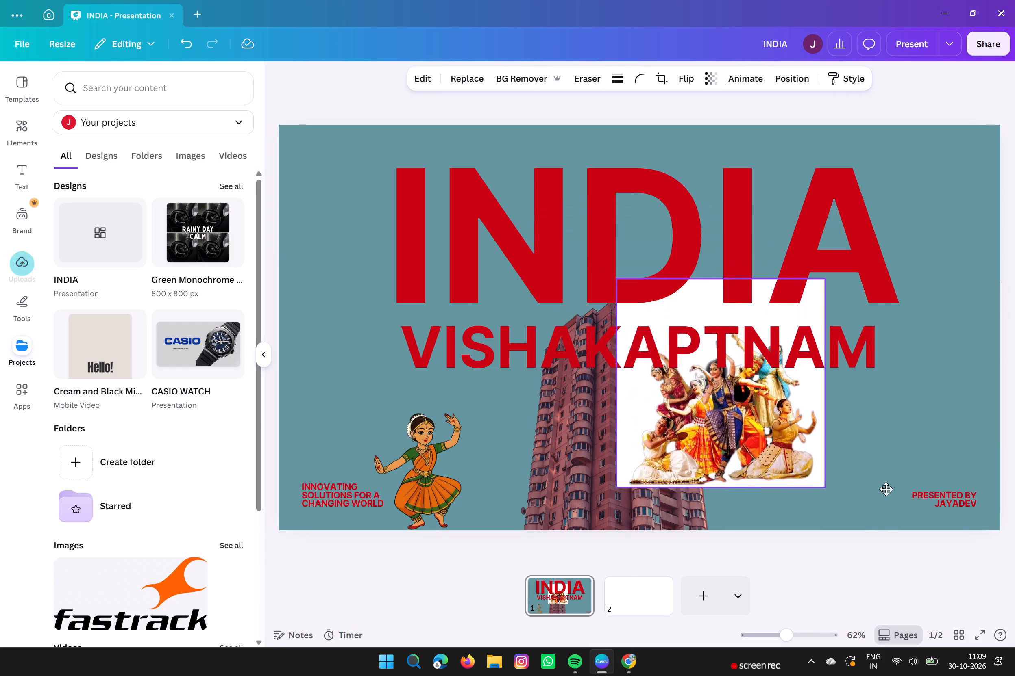
{"action": "left_click_drag", "start_coordinate": [886, 489], "coordinate": [912, 508]}
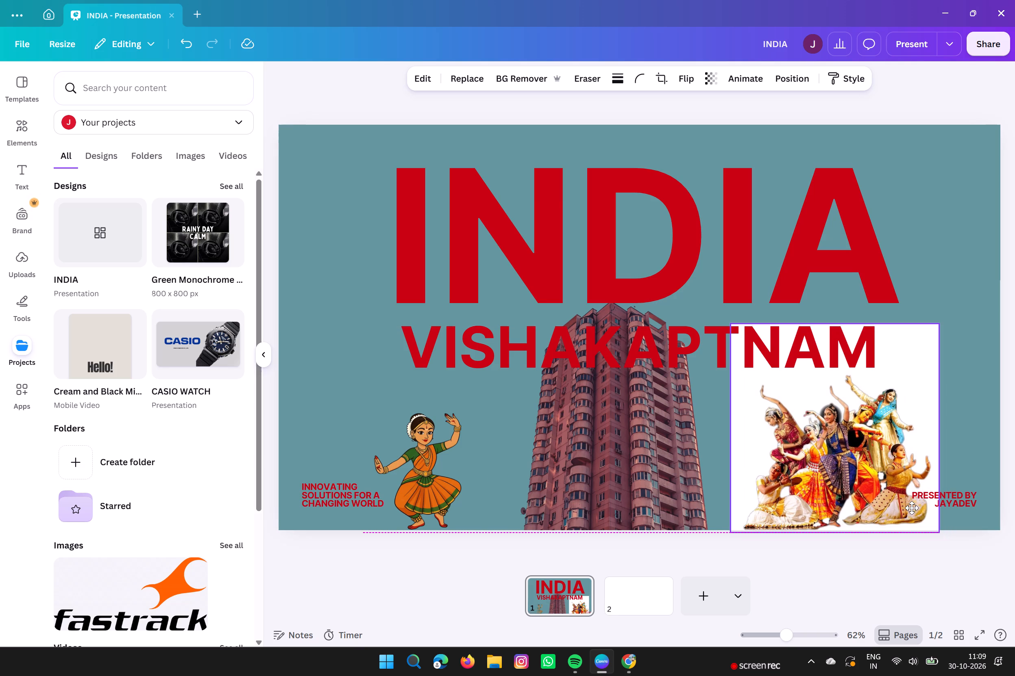
{"action": "left_click_drag", "start_coordinate": [912, 508], "coordinate": [911, 503]}
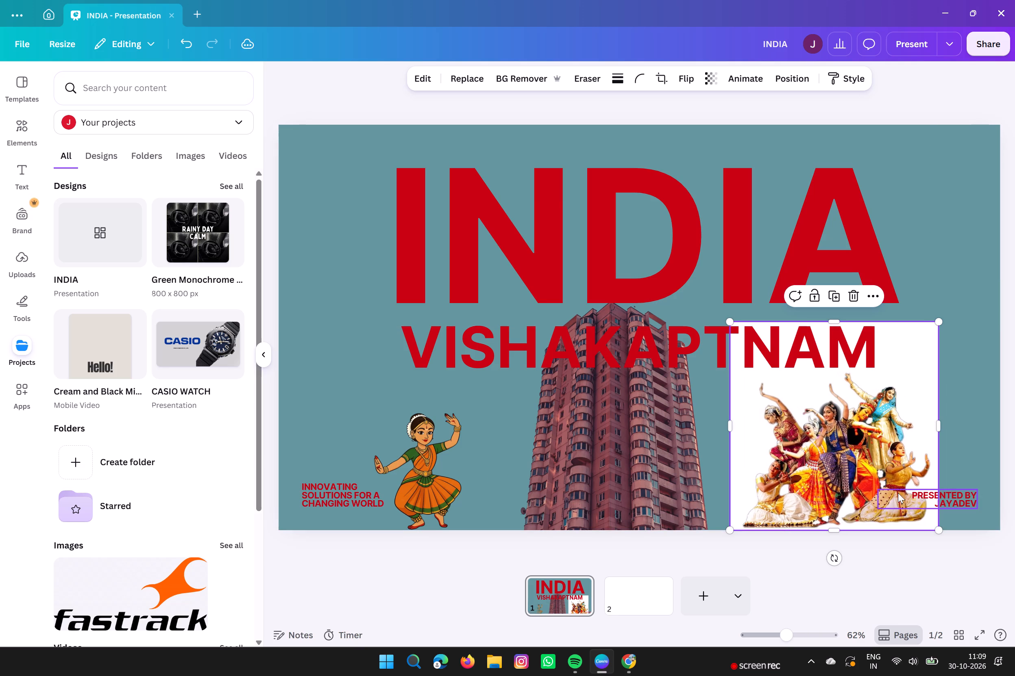
Remove the dancer group's white background and nudge it left, between the tower and the presenter credit.
{"action": "left_click", "coordinate": [507, 76]}
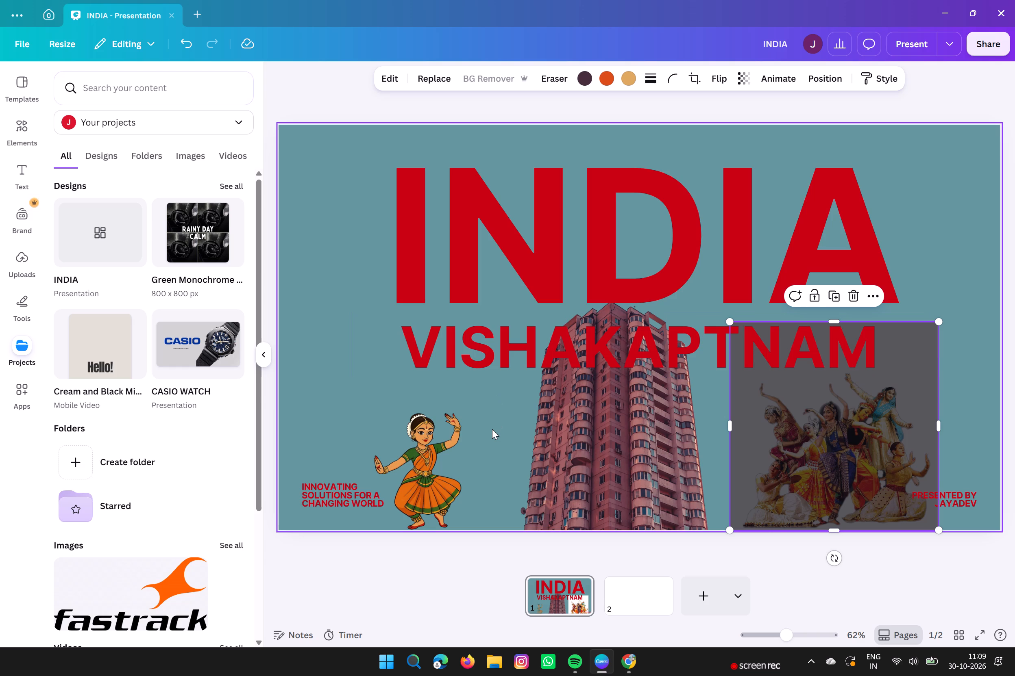
{"action": "left_click_drag", "start_coordinate": [822, 484], "coordinate": [810, 485]}
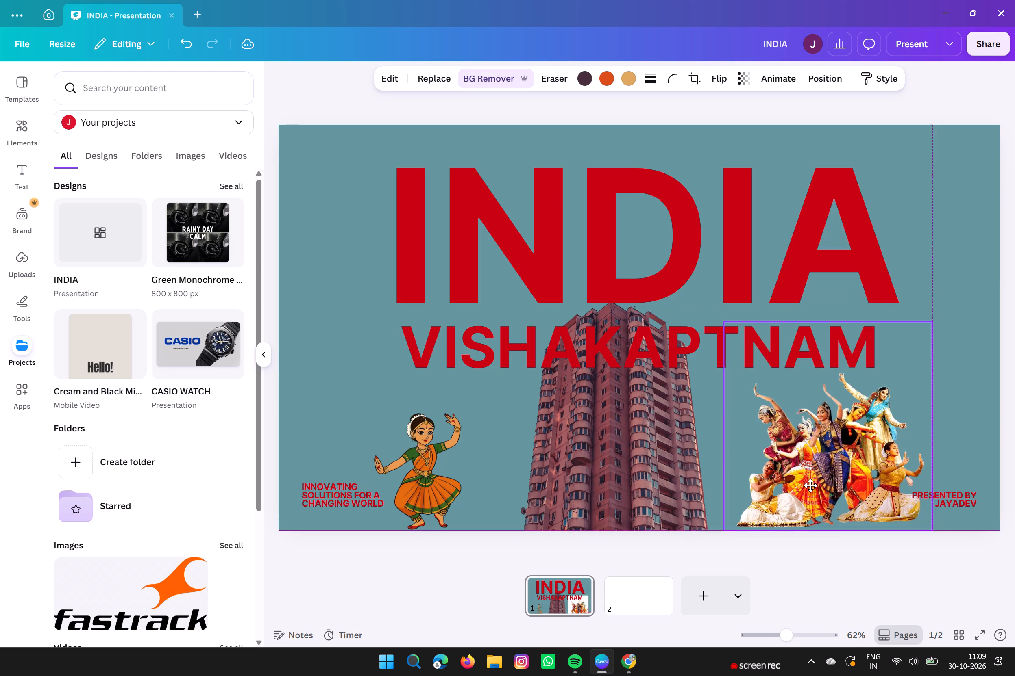
{"action": "left_click_drag", "start_coordinate": [810, 485], "coordinate": [802, 494]}
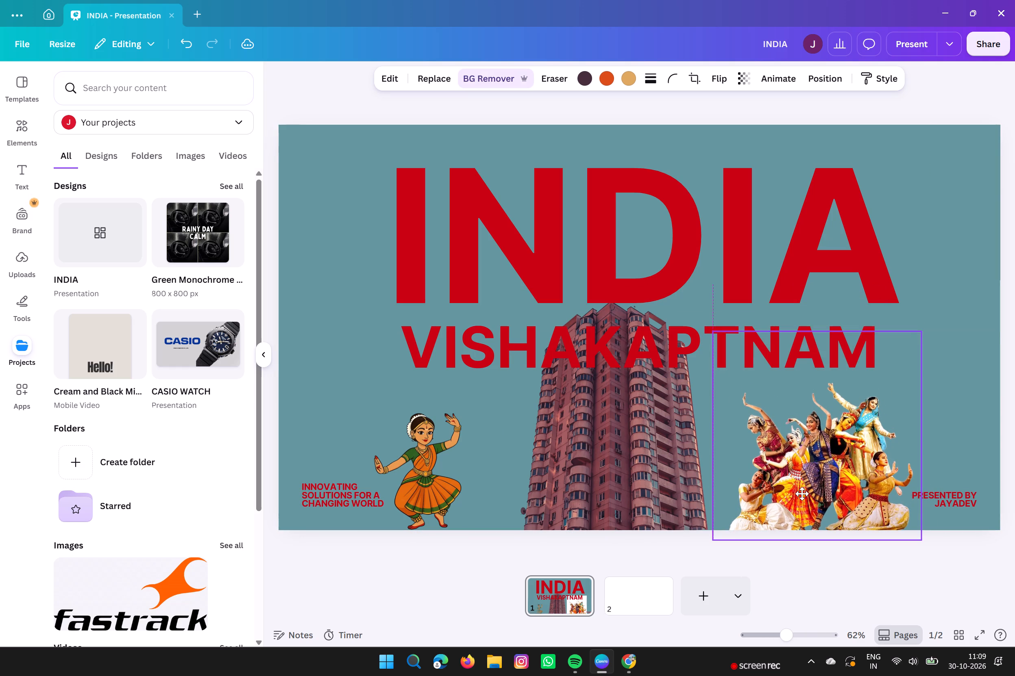
{"action": "left_click_drag", "start_coordinate": [802, 494], "coordinate": [802, 489]}
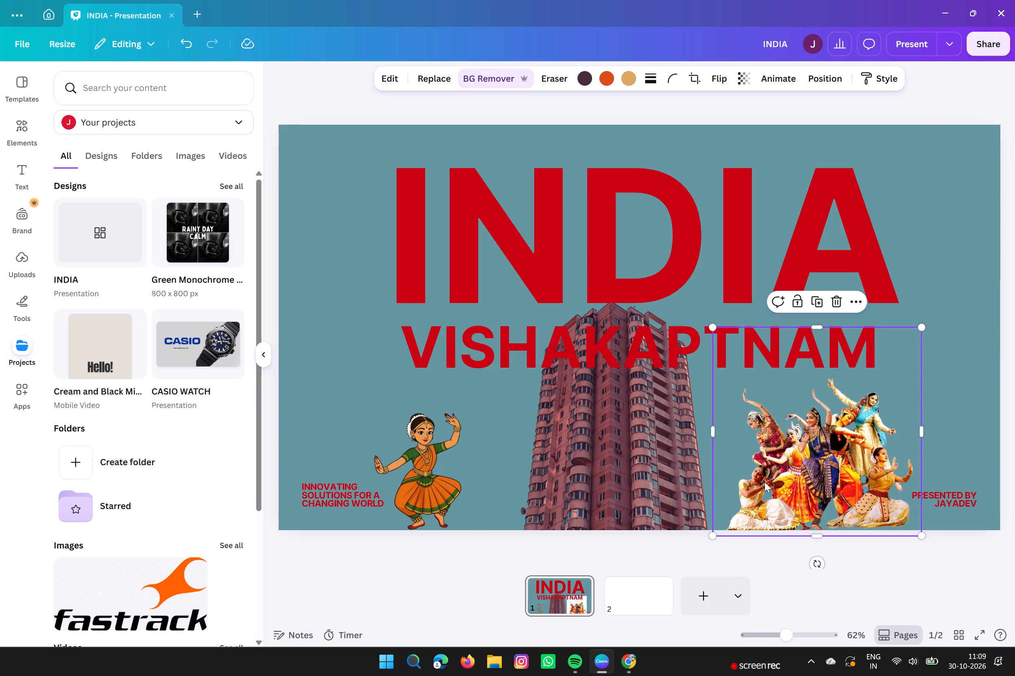
Delete the orange and green clipart dancer beside the "Innovating solutions" text.
{"action": "left_click", "coordinate": [449, 443]}
{"action": "left_click", "coordinate": [443, 381]}
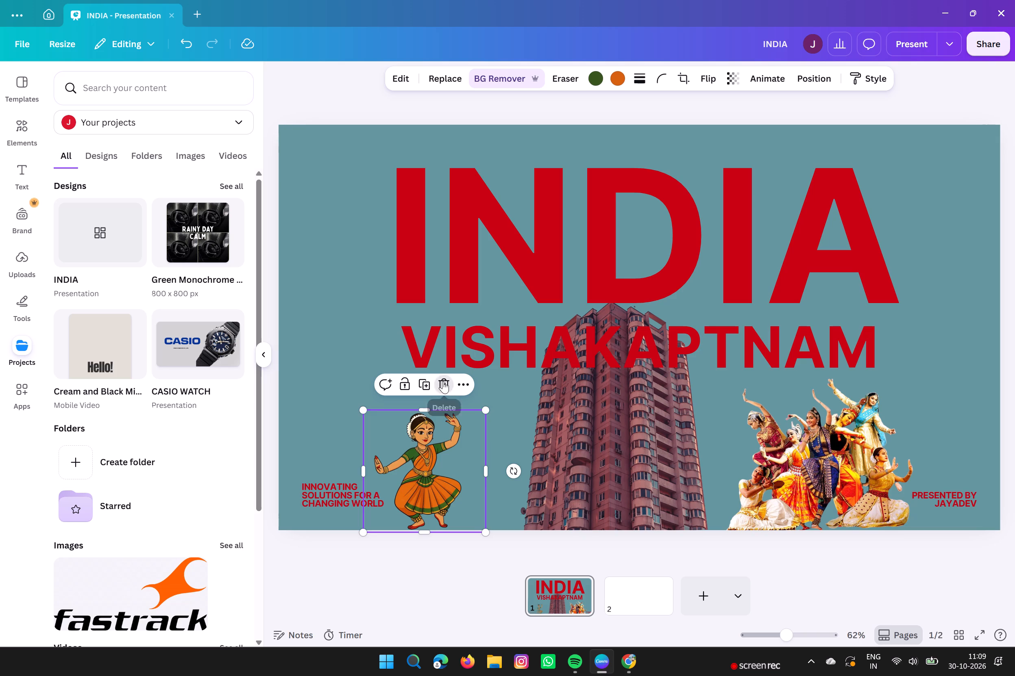
Move the dancer group to the tower's left side, at the slide's bottom edge and overlapping the end of the "Innovating solutions" text.
{"action": "left_click_drag", "start_coordinate": [793, 476], "coordinate": [425, 444]}
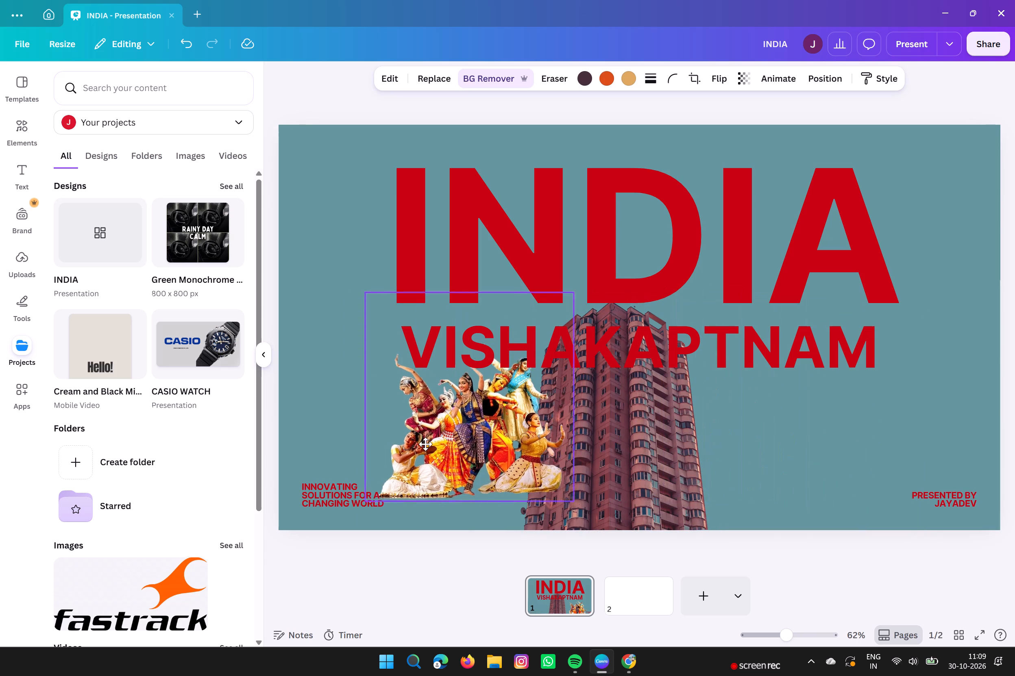
{"action": "left_click_drag", "start_coordinate": [425, 444], "coordinate": [367, 474]}
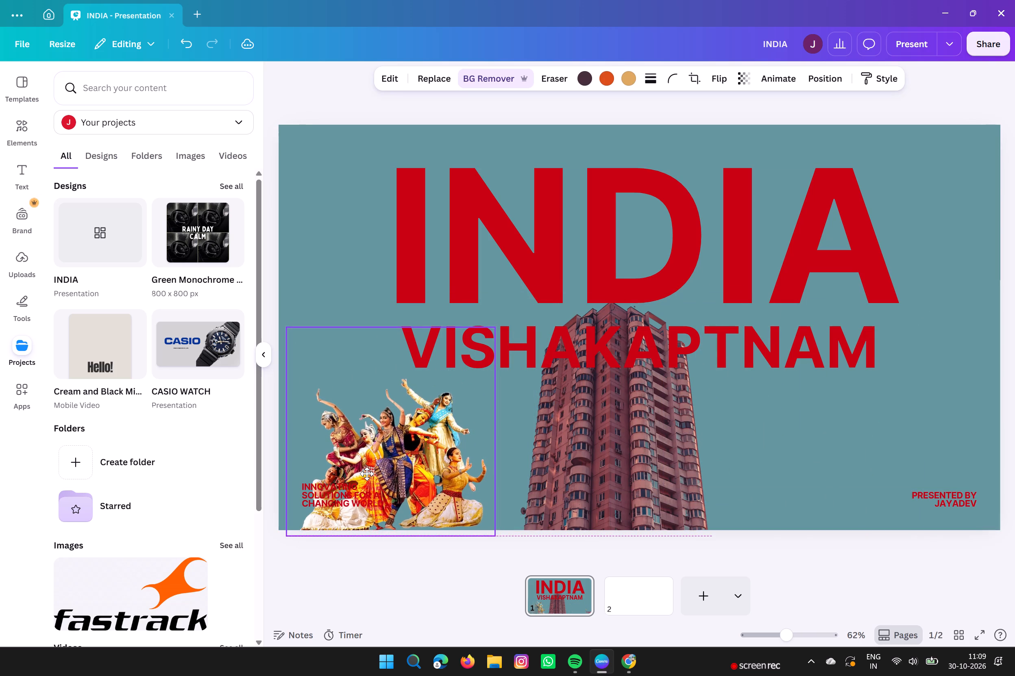
{"action": "left_click_drag", "start_coordinate": [367, 474], "coordinate": [353, 471]}
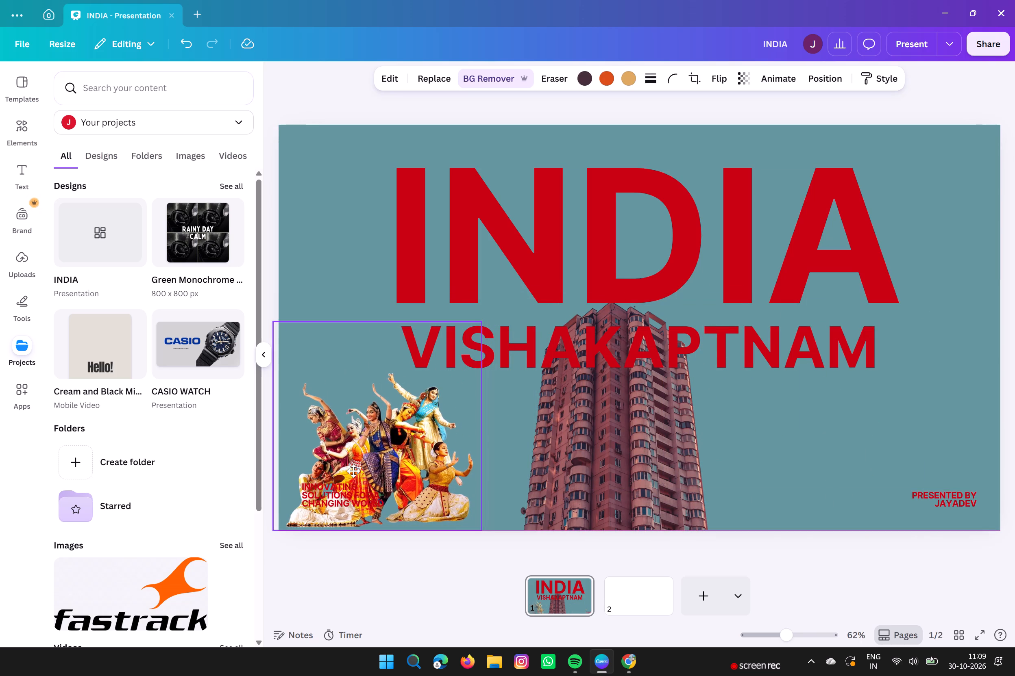
{"action": "left_click_drag", "start_coordinate": [353, 471], "coordinate": [370, 479]}
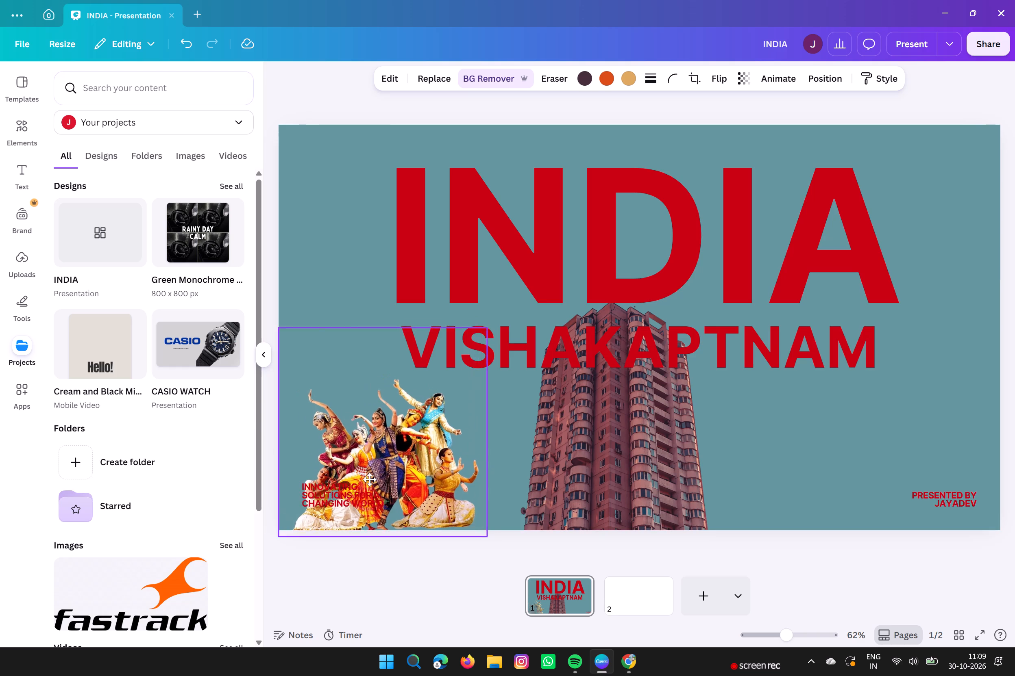
{"action": "left_click_drag", "start_coordinate": [370, 479], "coordinate": [400, 479]}
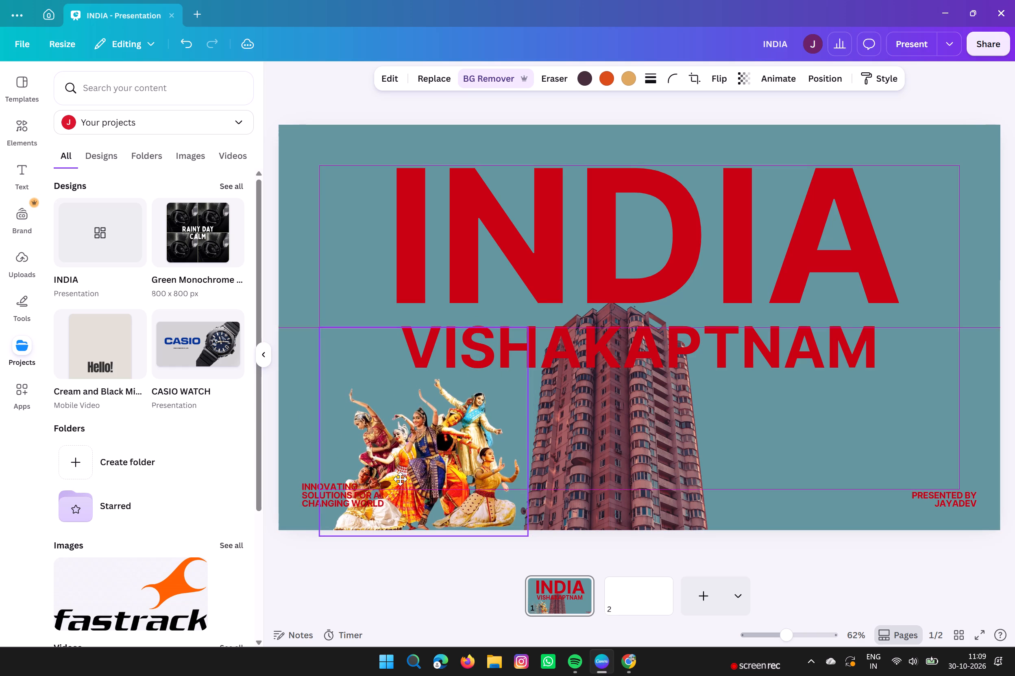
{"action": "left_click_drag", "start_coordinate": [400, 479], "coordinate": [403, 481]}
{"action": "left_click", "coordinate": [824, 462]}
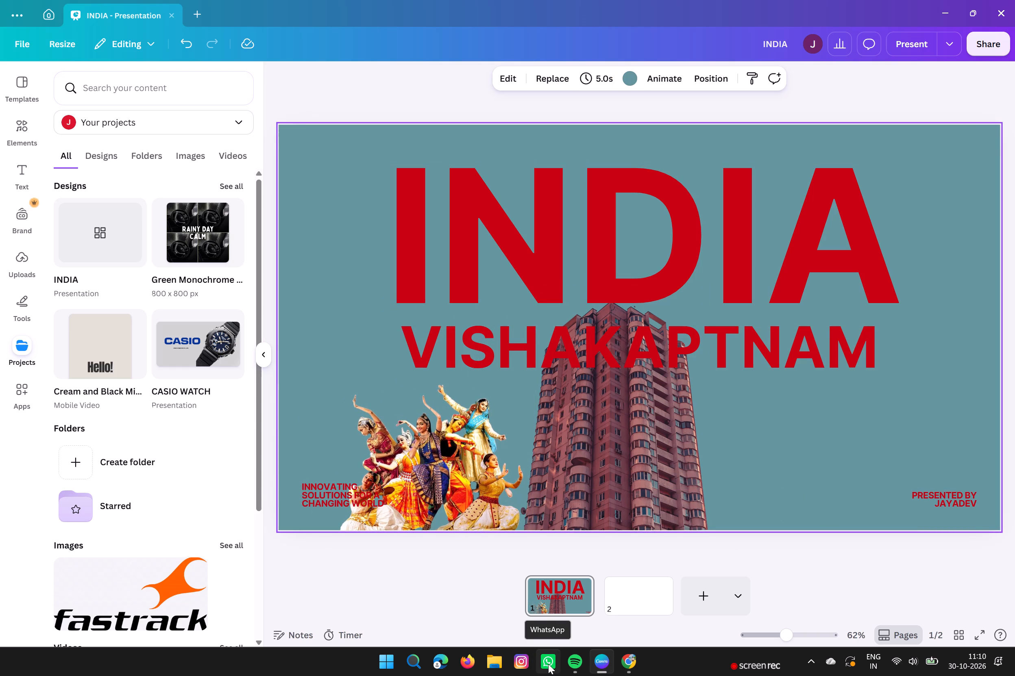
Switch to Chrome, search Google Images for "SHOOTING RIFFLE" and examine the results for a usable rifle shooter picture.
{"action": "left_click", "coordinate": [625, 663]}
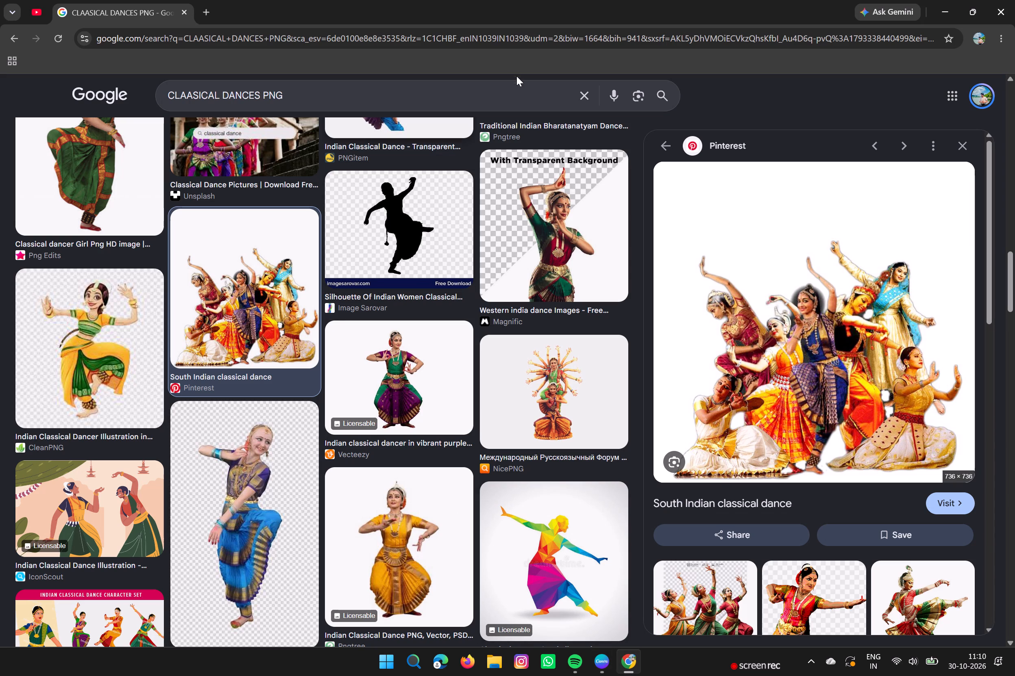
{"action": "left_click", "coordinate": [588, 94]}
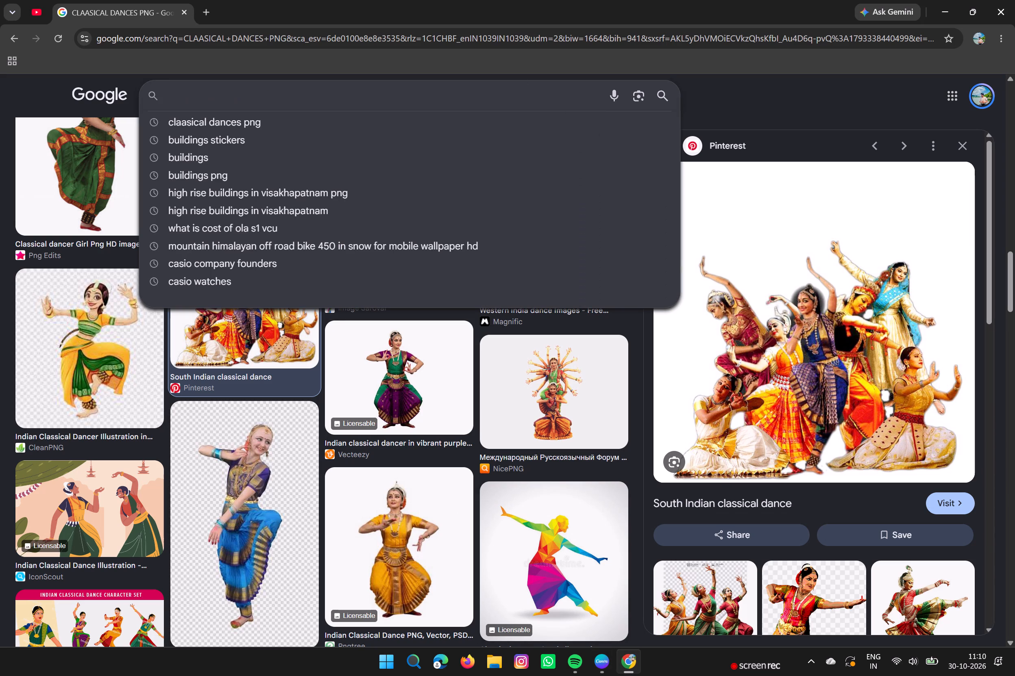
{"action": "type", "text": "SHOOTING"}
{"action": "key", "text": "space"}
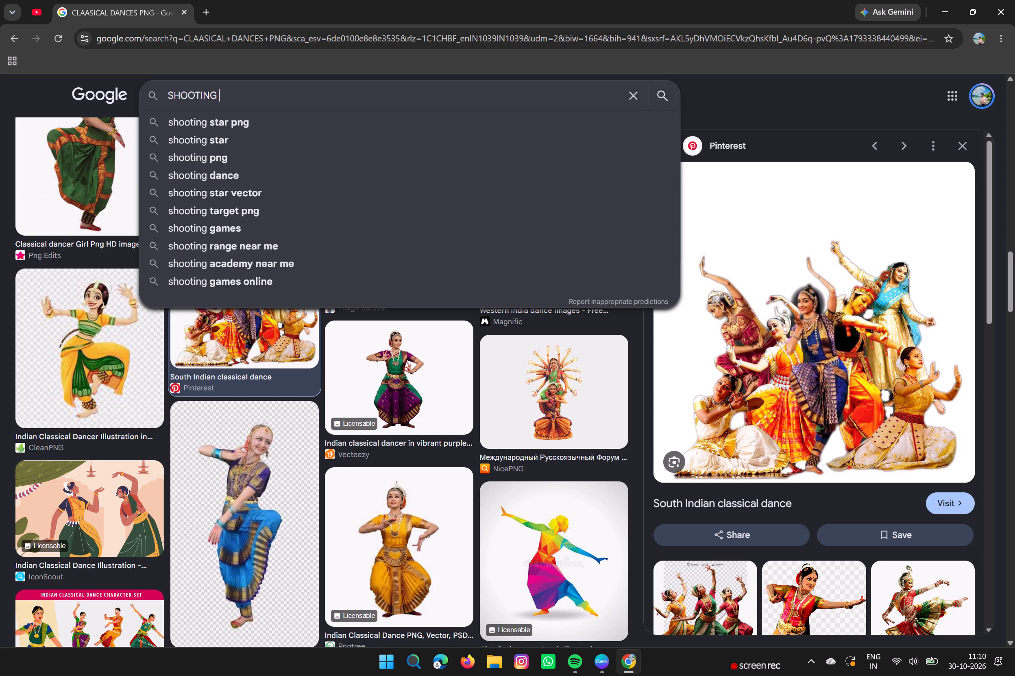
{"action": "type", "text": "RIFFLE"}
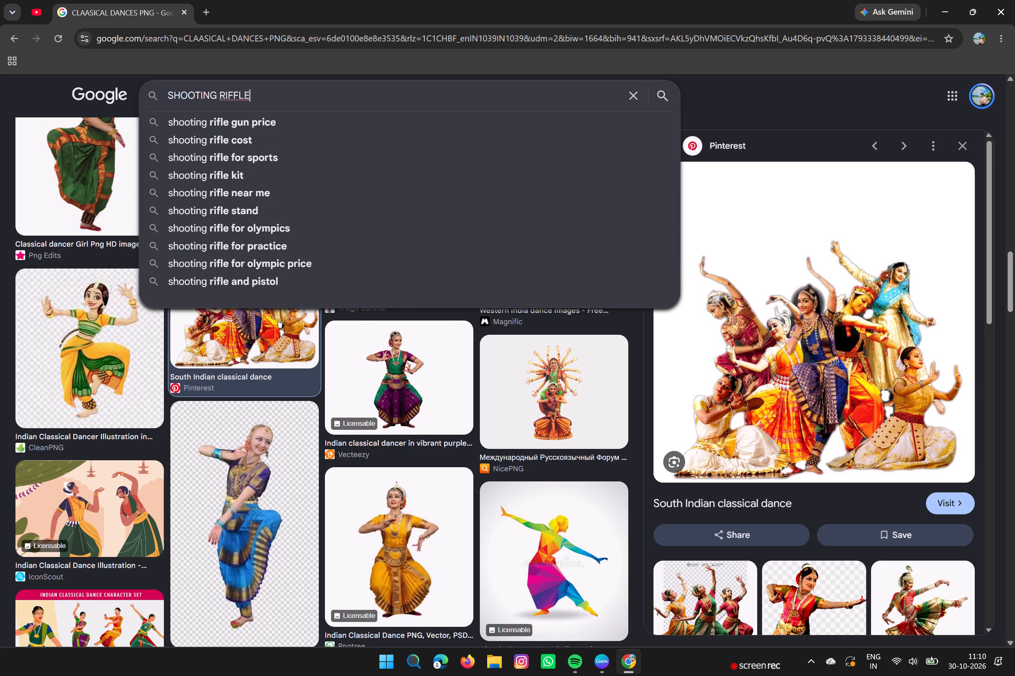
{"action": "key", "text": "space"}
{"action": "key", "text": "Return"}
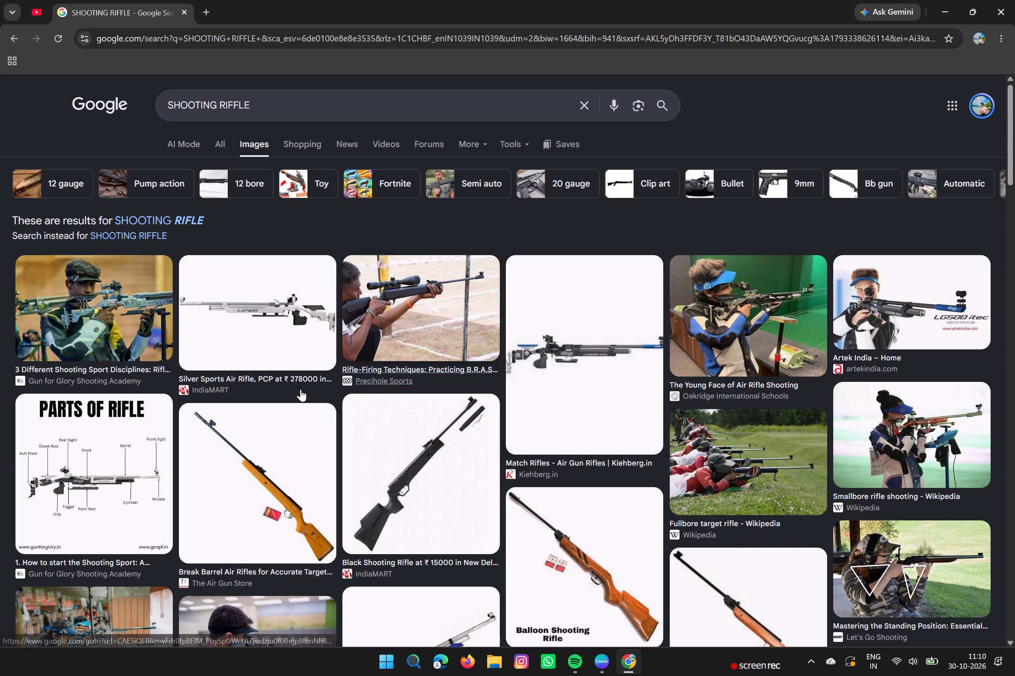
{"action": "scroll", "coordinate": [207, 311], "scroll_direction": "down", "scroll_amount": 4}
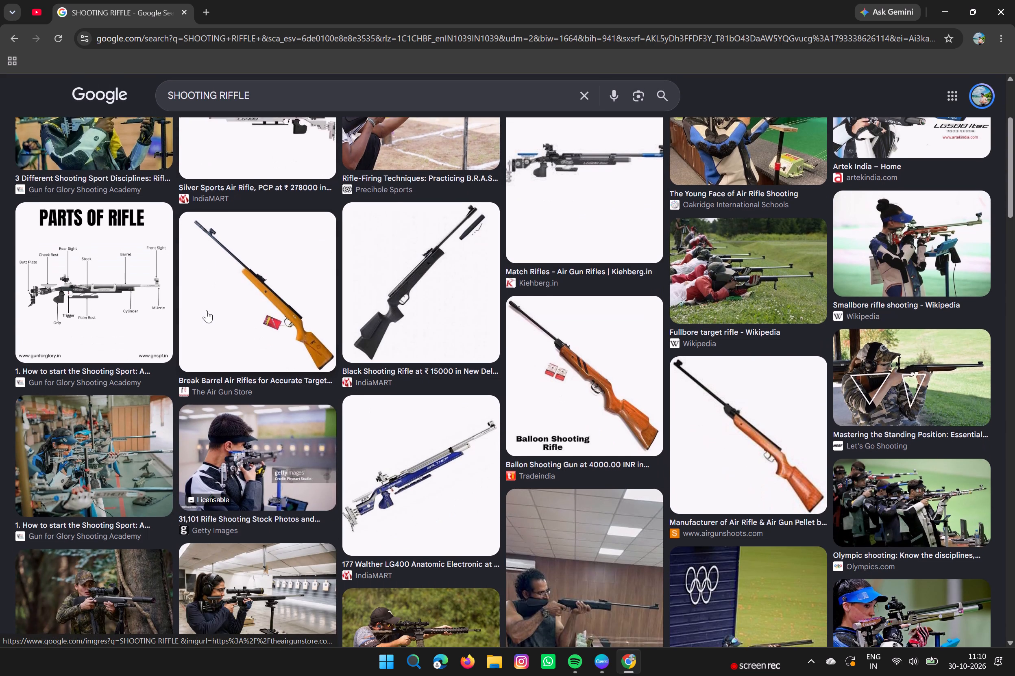
{"action": "scroll", "coordinate": [207, 310], "scroll_direction": "down", "scroll_amount": 5}
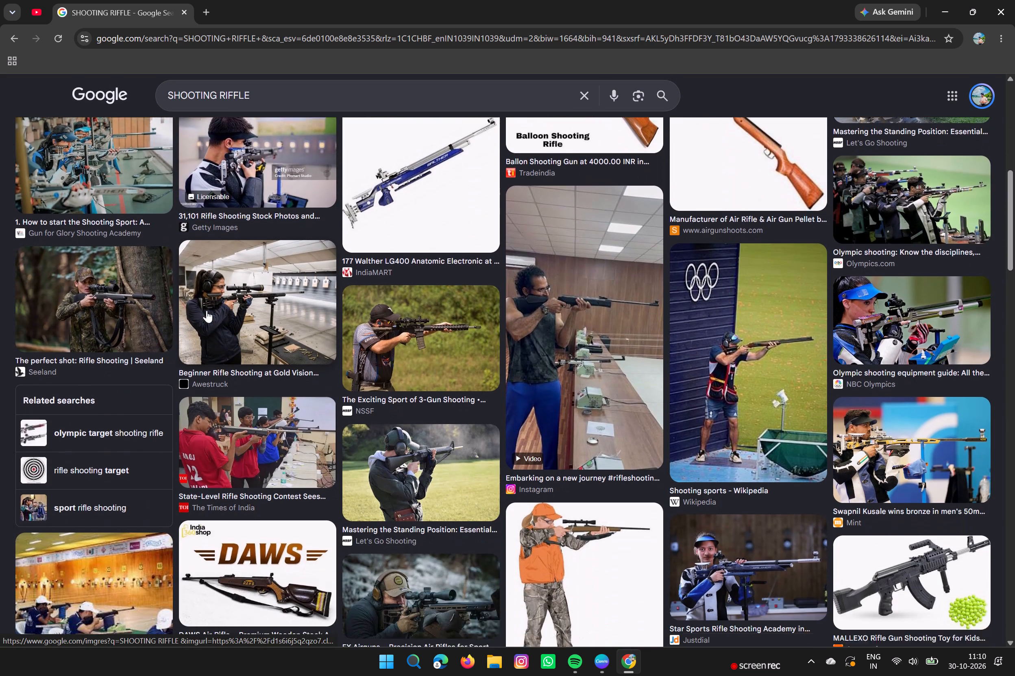
{"action": "scroll", "coordinate": [207, 310], "scroll_direction": "down", "scroll_amount": 5}
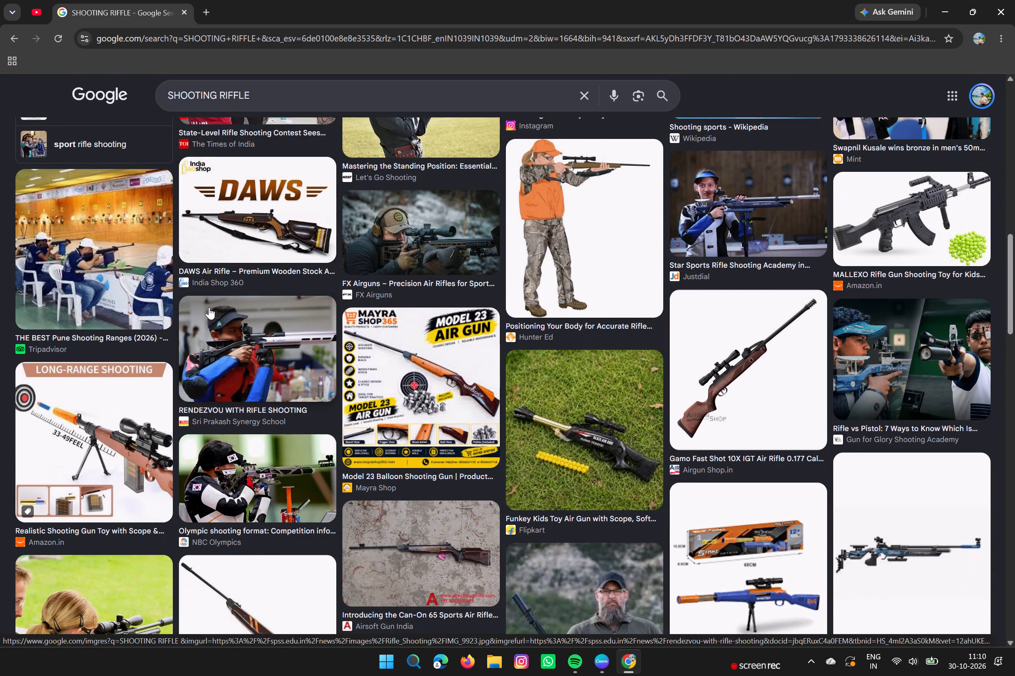
{"action": "scroll", "coordinate": [209, 307], "scroll_direction": "up", "scroll_amount": 9}
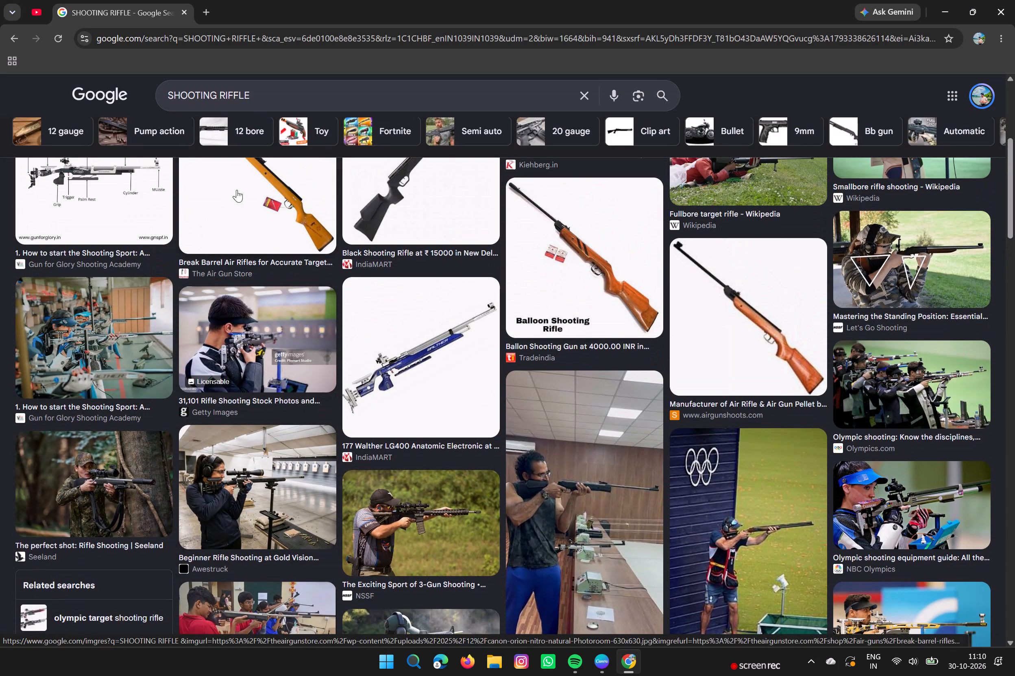
Refine the image search to "SHOOTING RIFFLE PNG" and copy the Pngtree picture of the female rifle shooter in a white visor.
{"action": "left_click", "coordinate": [313, 85]}
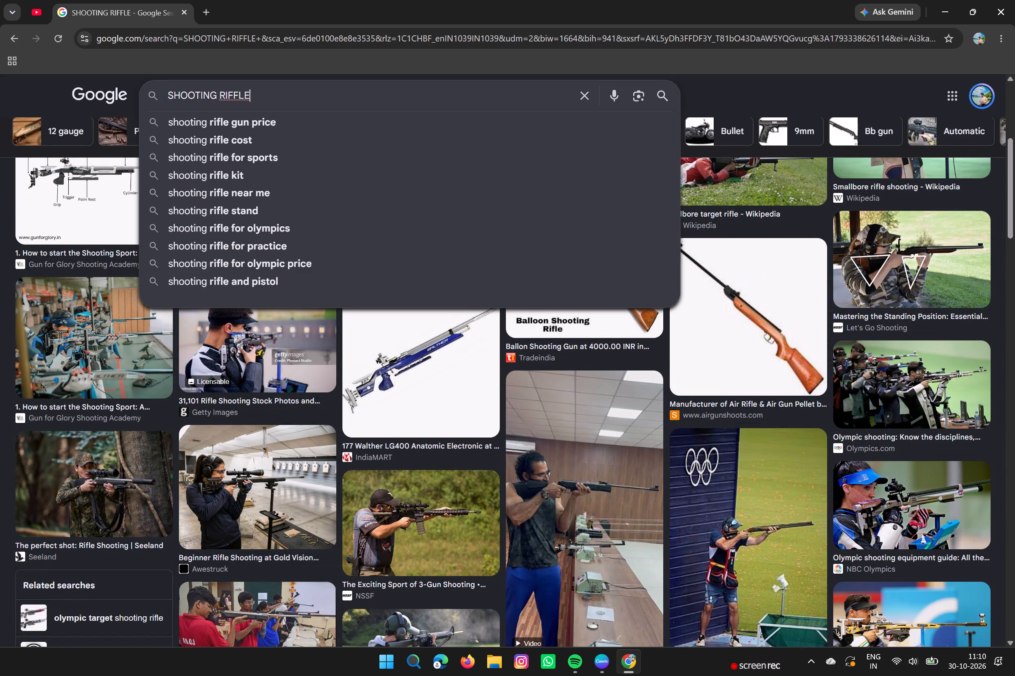
{"action": "key", "text": "space"}
{"action": "type", "text": "PNG"}
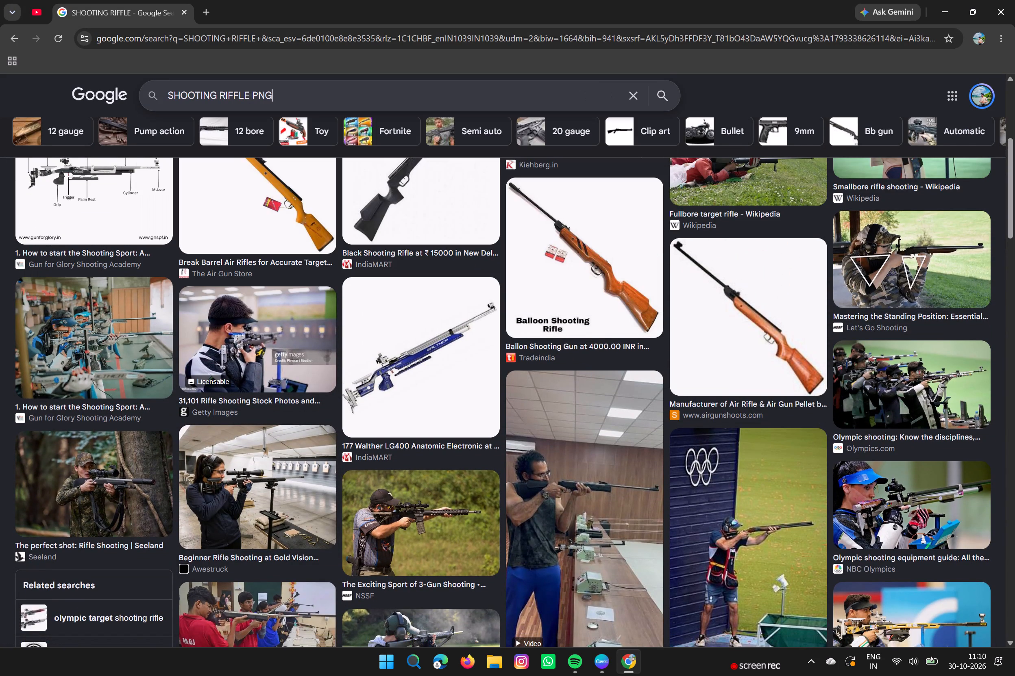
{"action": "key", "text": "Return"}
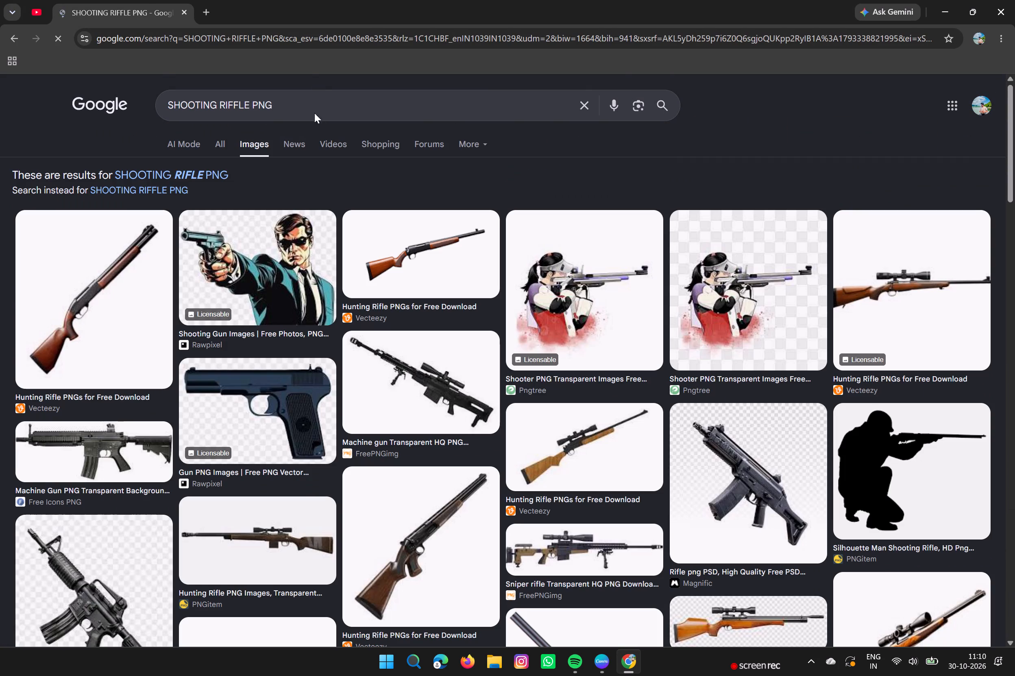
{"action": "left_click", "coordinate": [614, 309]}
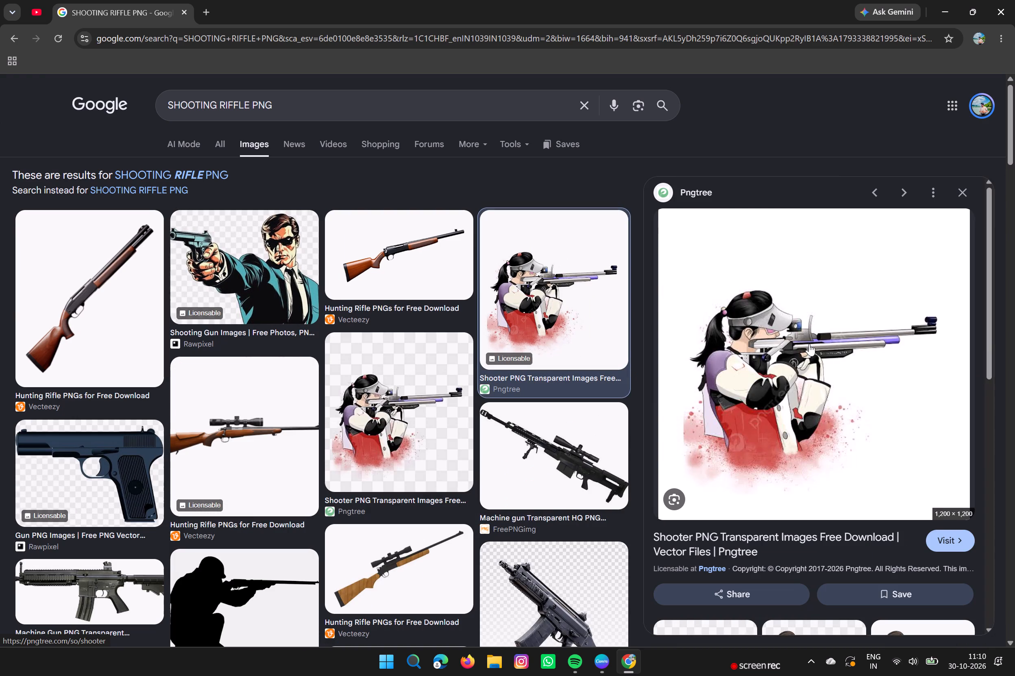
{"action": "right_click", "coordinate": [784, 383]}
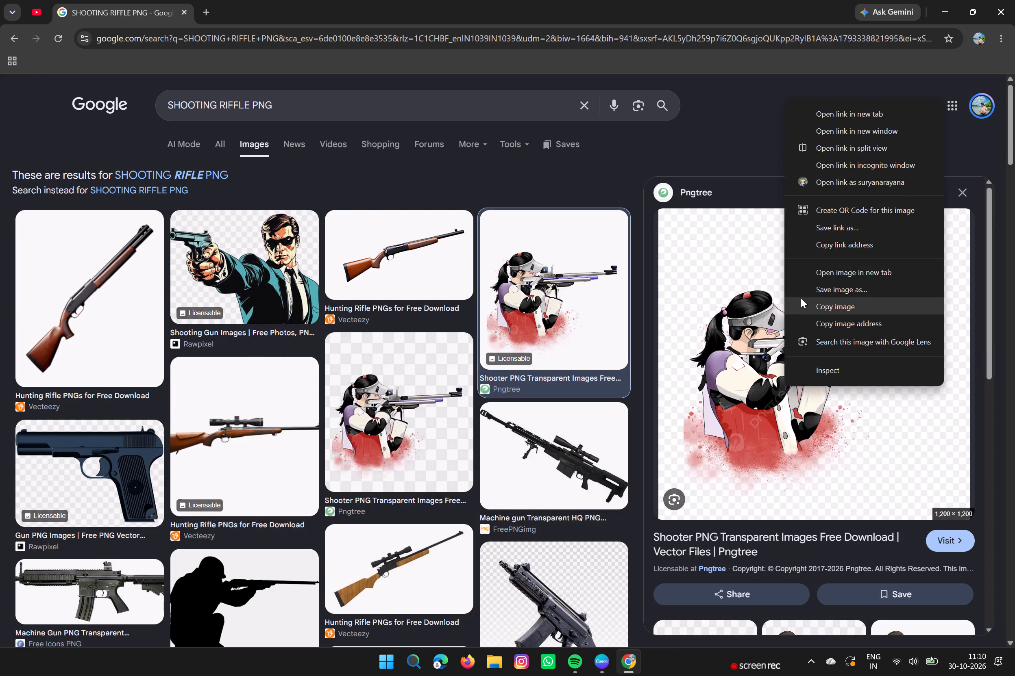
{"action": "left_click", "coordinate": [801, 298]}
Paste the rifle shooter onto page 1 in Canva and place her between the tower and the presenter credit, near the slide's bottom edge.
{"action": "left_click", "coordinate": [598, 670]}
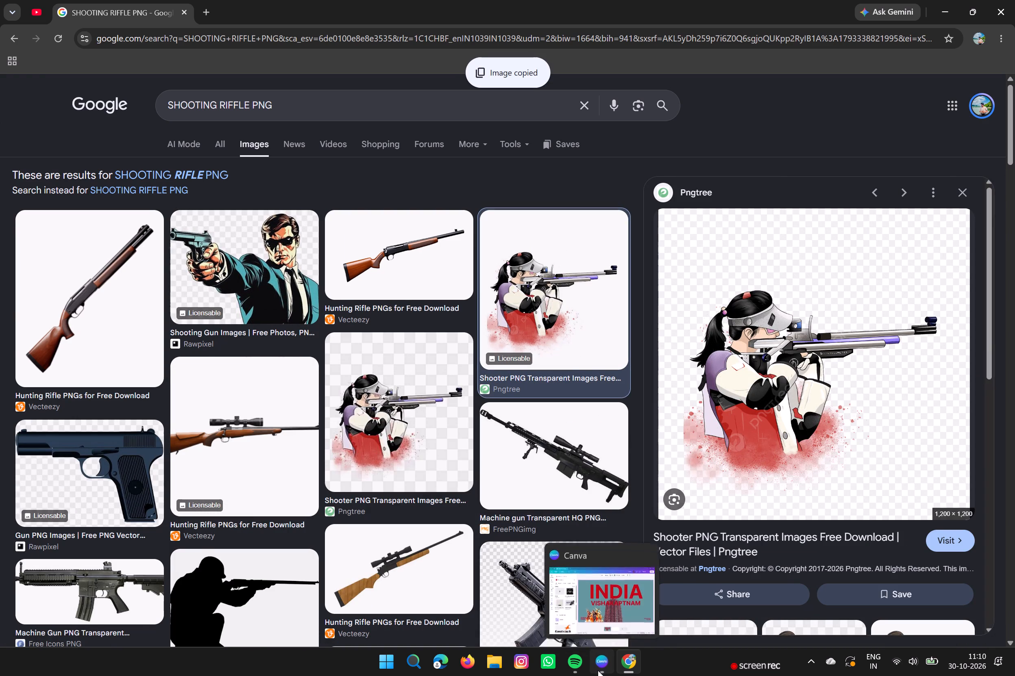
{"action": "right_click", "coordinate": [782, 472]}
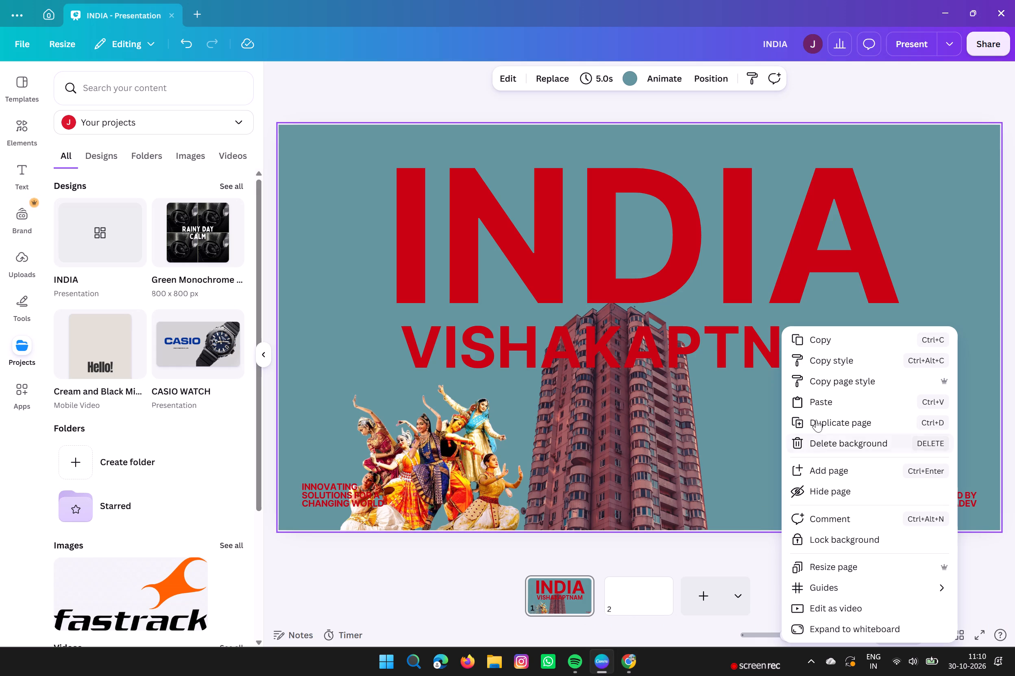
{"action": "left_click", "coordinate": [818, 399]}
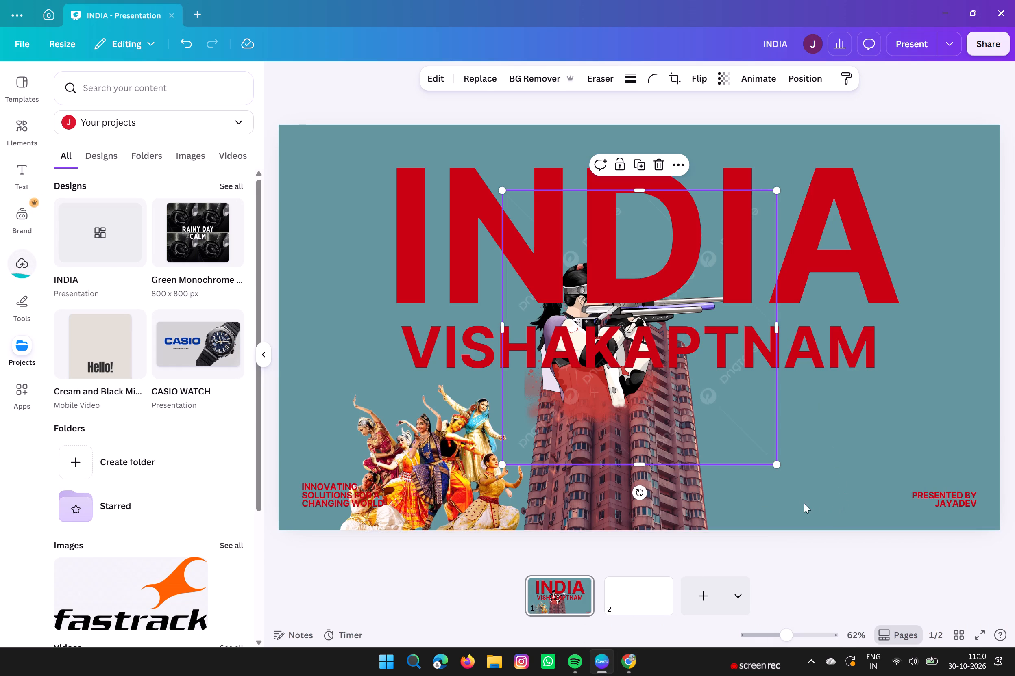
{"action": "left_click_drag", "start_coordinate": [578, 402], "coordinate": [785, 512]}
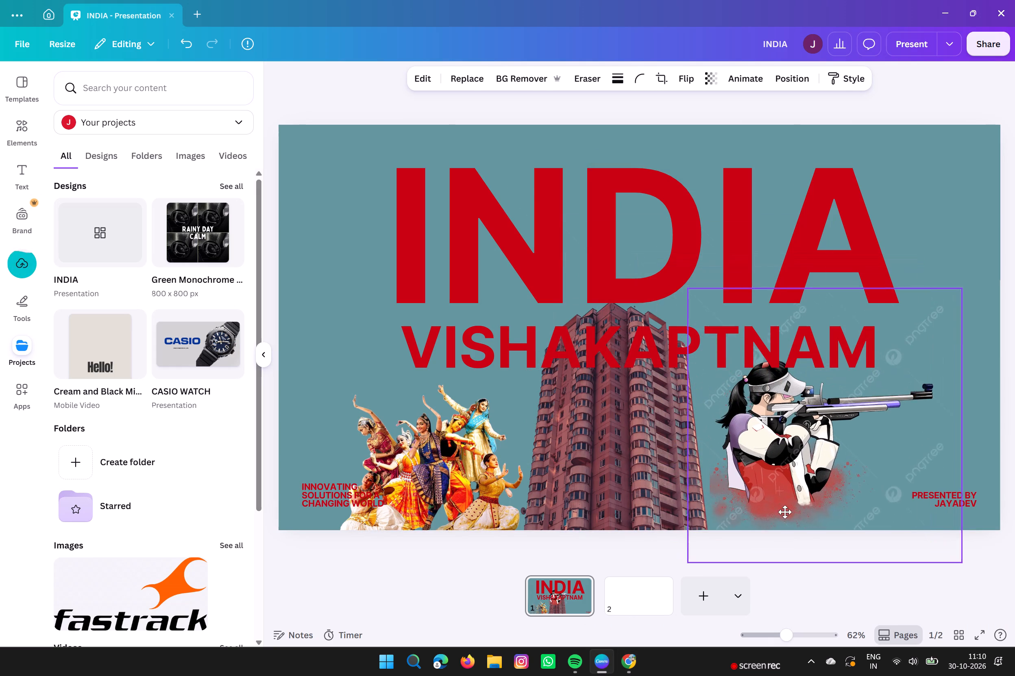
{"action": "left_click_drag", "start_coordinate": [785, 512], "coordinate": [783, 515]}
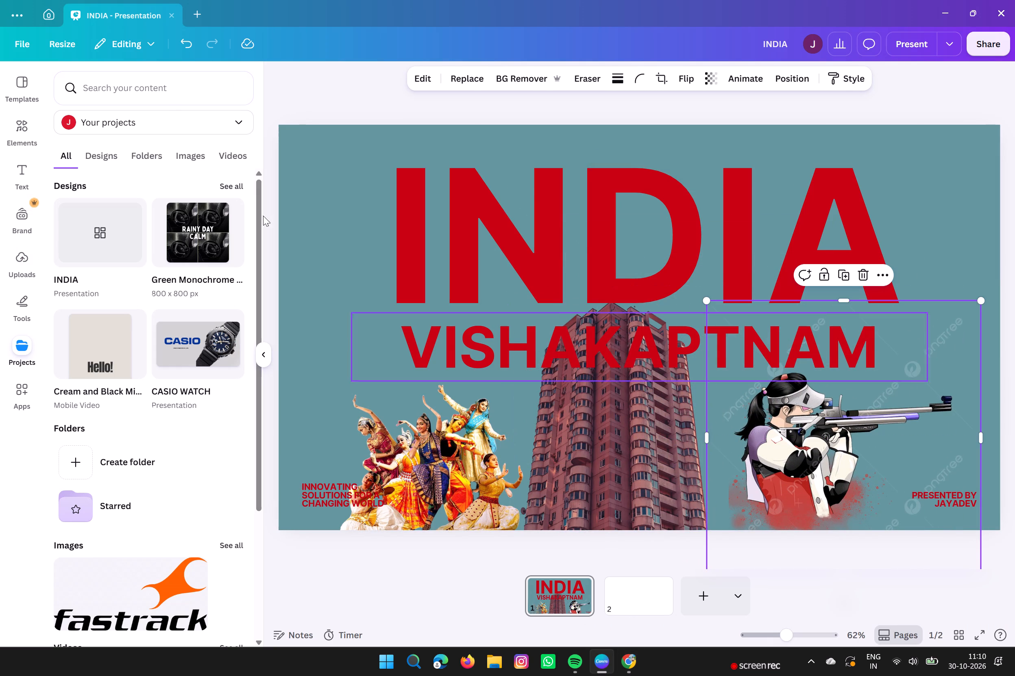
Remove the rifle shooter's background and move her into the slide's bottom-right corner, with the rifle's muzzle reaching the right edge.
{"action": "left_click", "coordinate": [515, 71]}
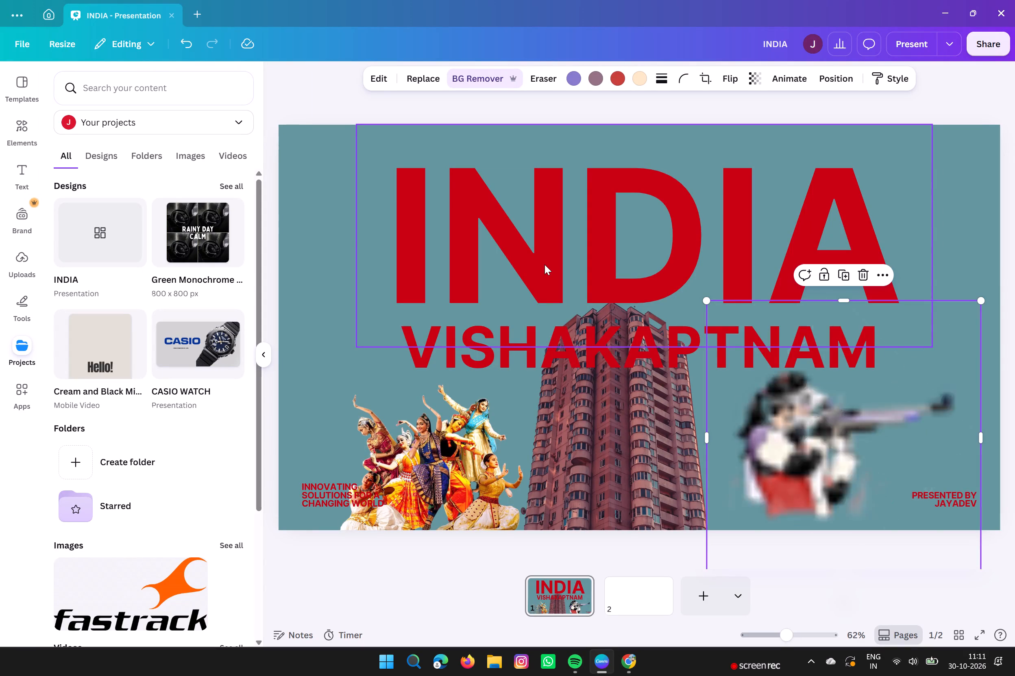
{"action": "left_click", "coordinate": [545, 264]}
{"action": "left_click_drag", "start_coordinate": [800, 454], "coordinate": [783, 476]}
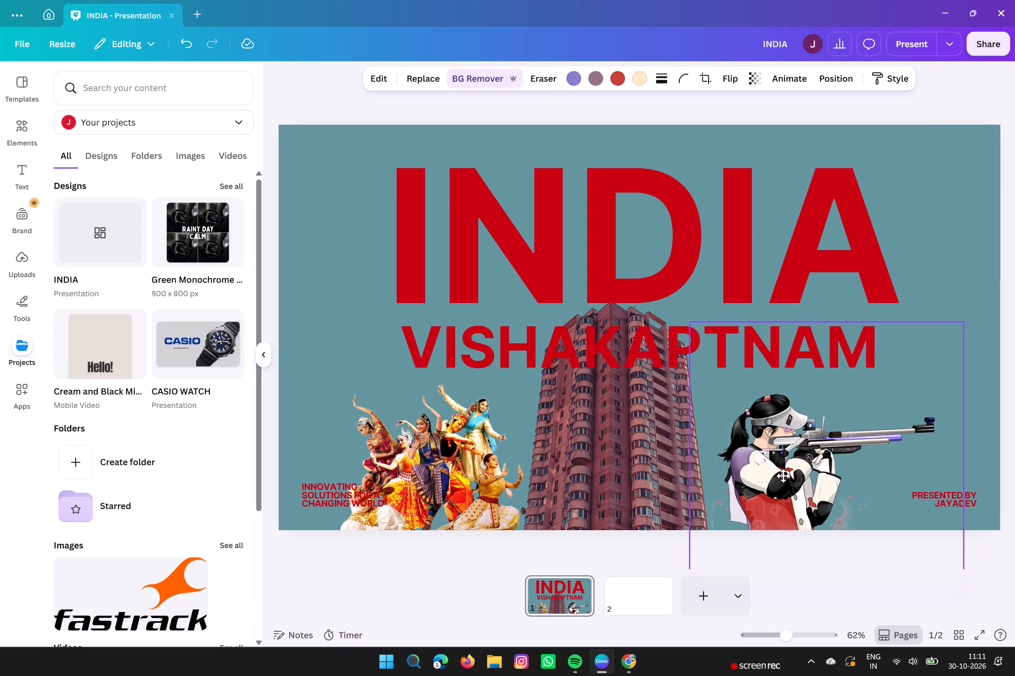
{"action": "left_click_drag", "start_coordinate": [783, 476], "coordinate": [841, 483]}
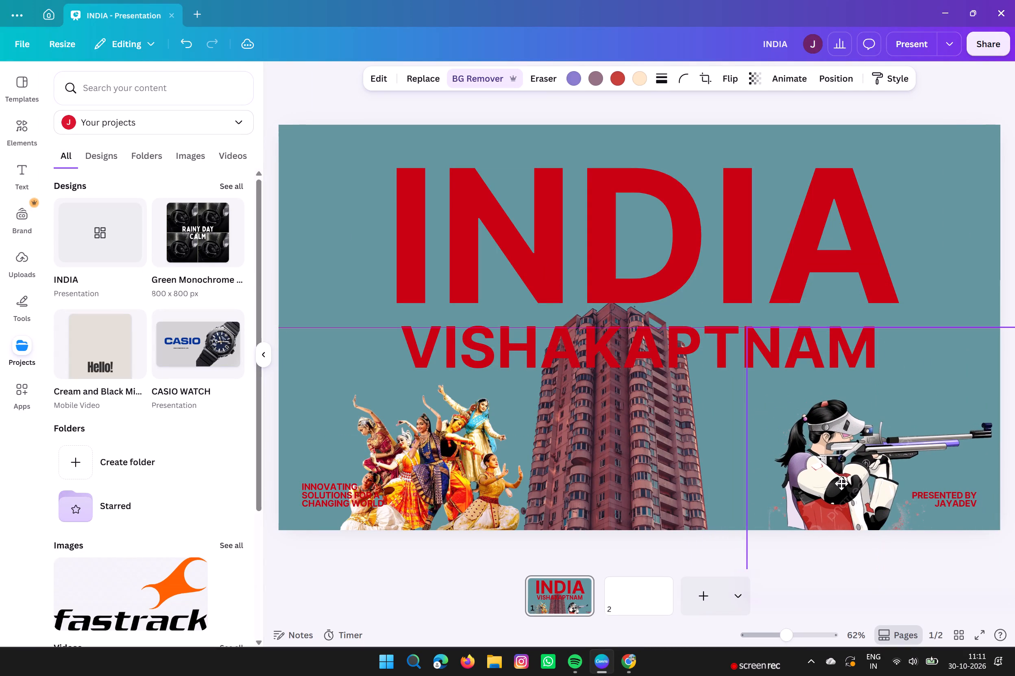
{"action": "left_click_drag", "start_coordinate": [841, 483], "coordinate": [849, 485]}
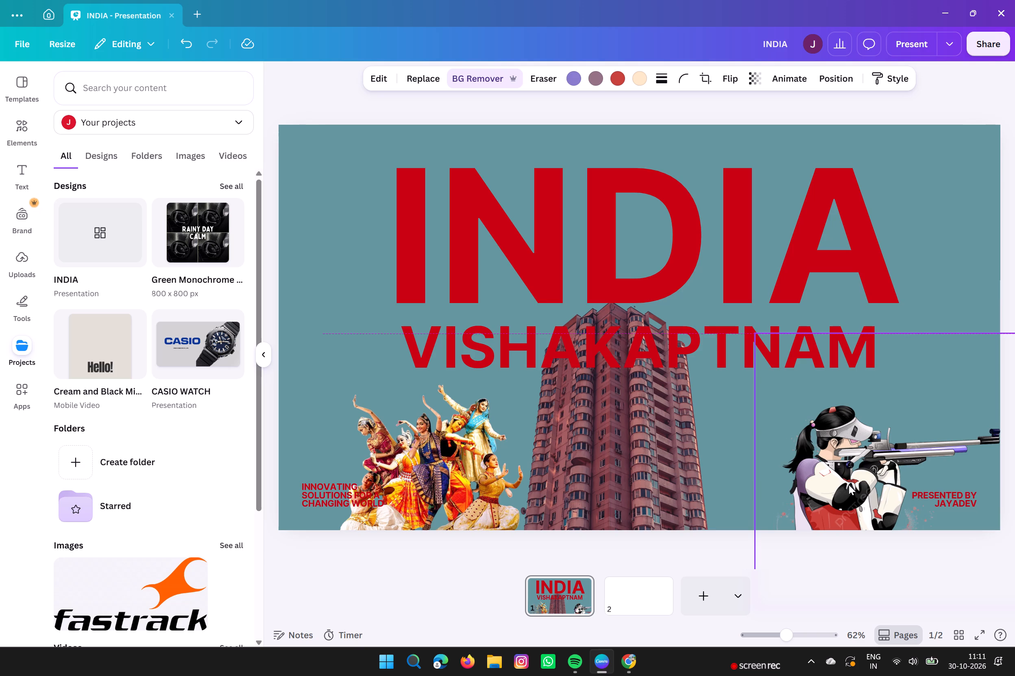
{"action": "left_click", "coordinate": [727, 387]}
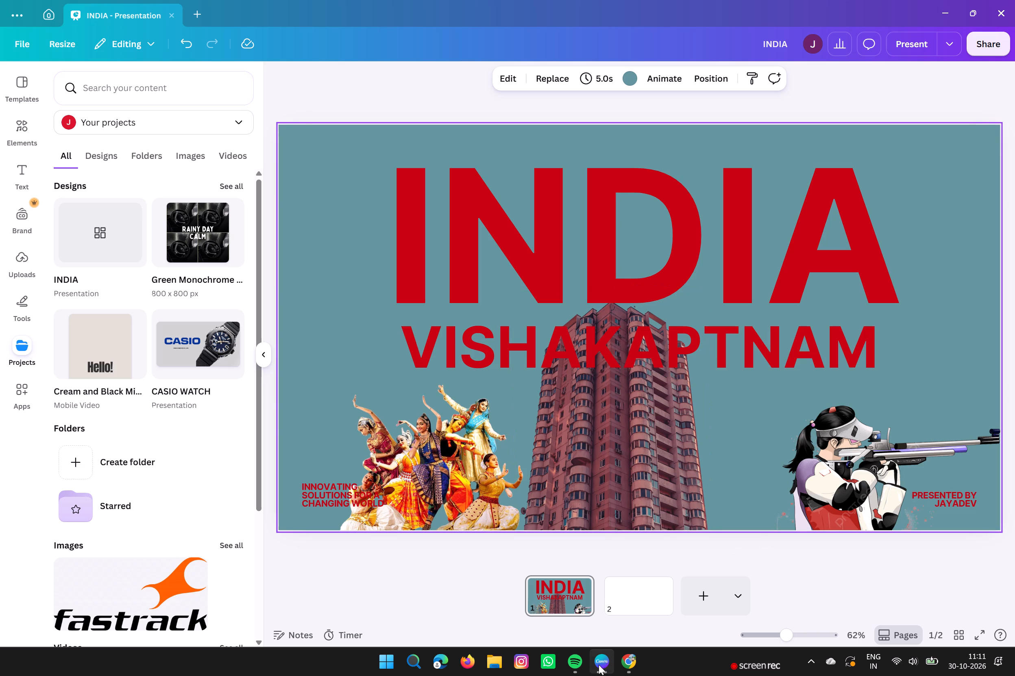
Switch to Chrome, search Google Images for "PARAGLIDING PNG" and copy the Vecteezy paraglider with the blue and orange canopy.
{"action": "left_click", "coordinate": [624, 664]}
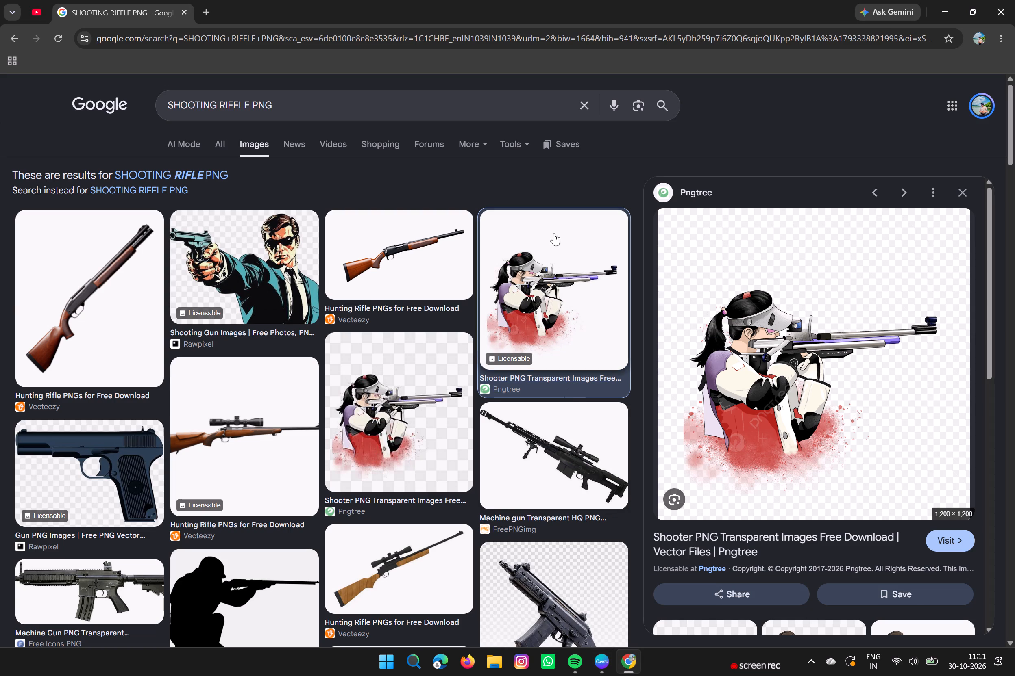
{"action": "left_click", "coordinate": [584, 109]}
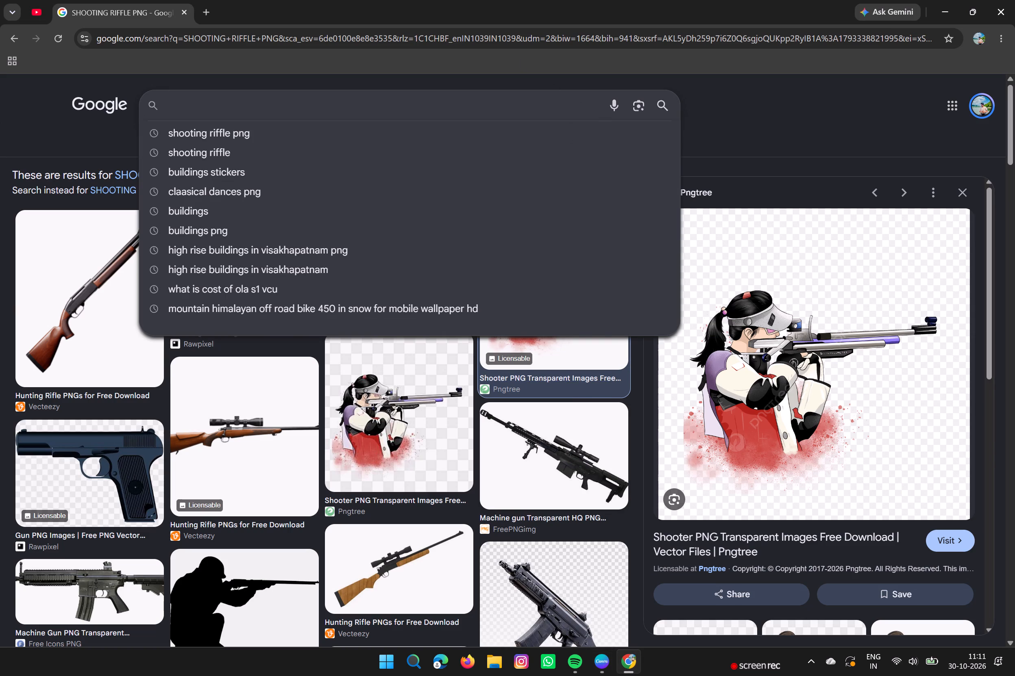
{"action": "type", "text": "PARAGLIDING PNG"}
{"action": "key", "text": "Return"}
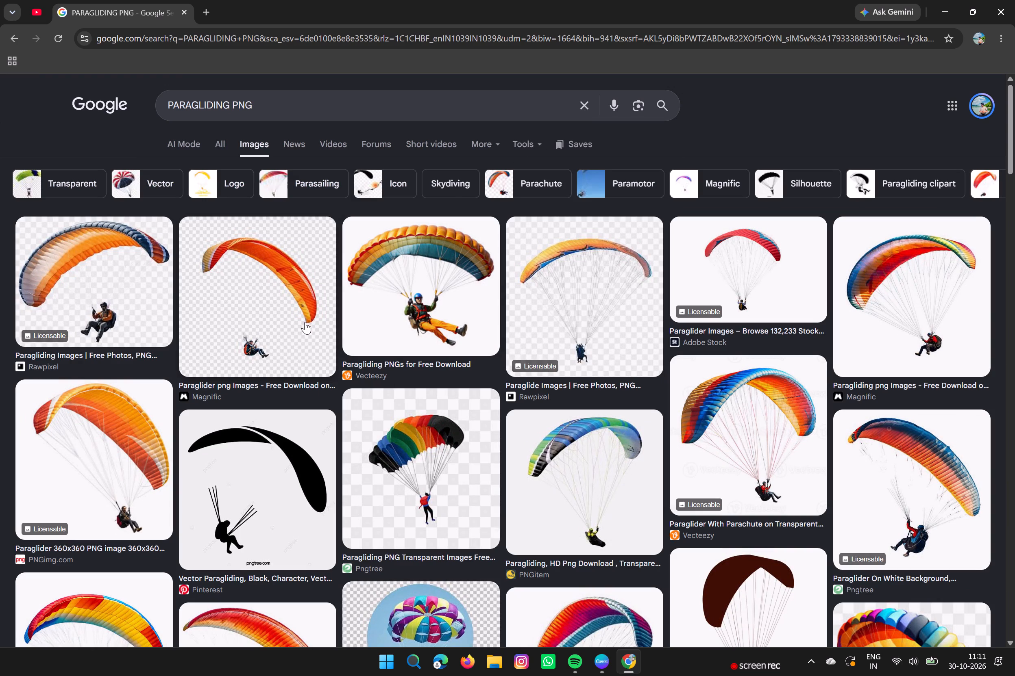
{"action": "left_click", "coordinate": [710, 429]}
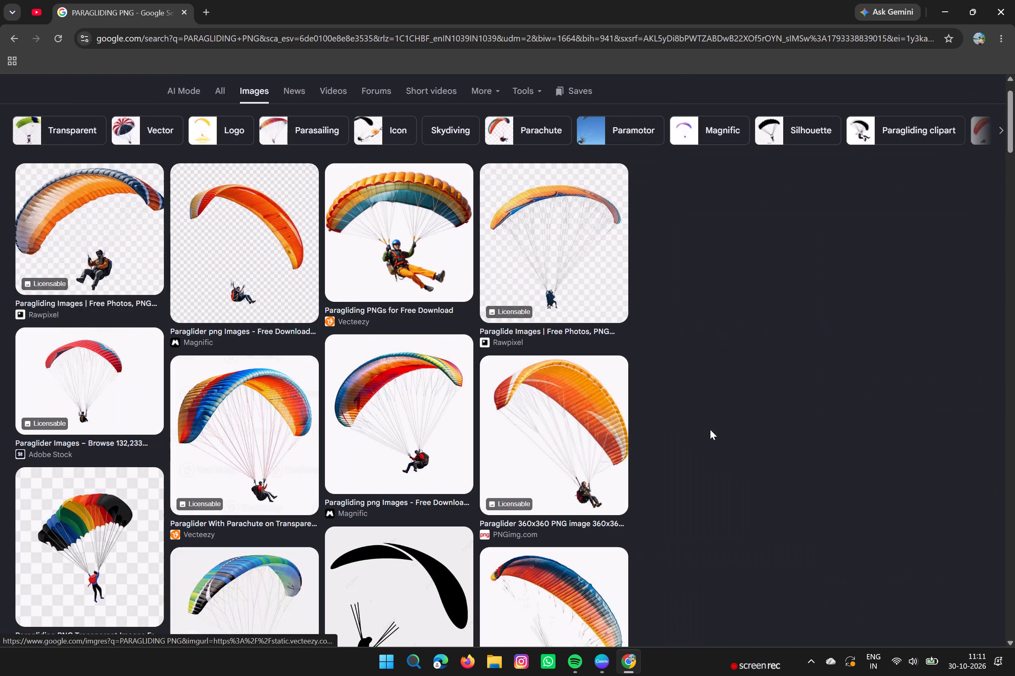
{"action": "right_click", "coordinate": [802, 337]}
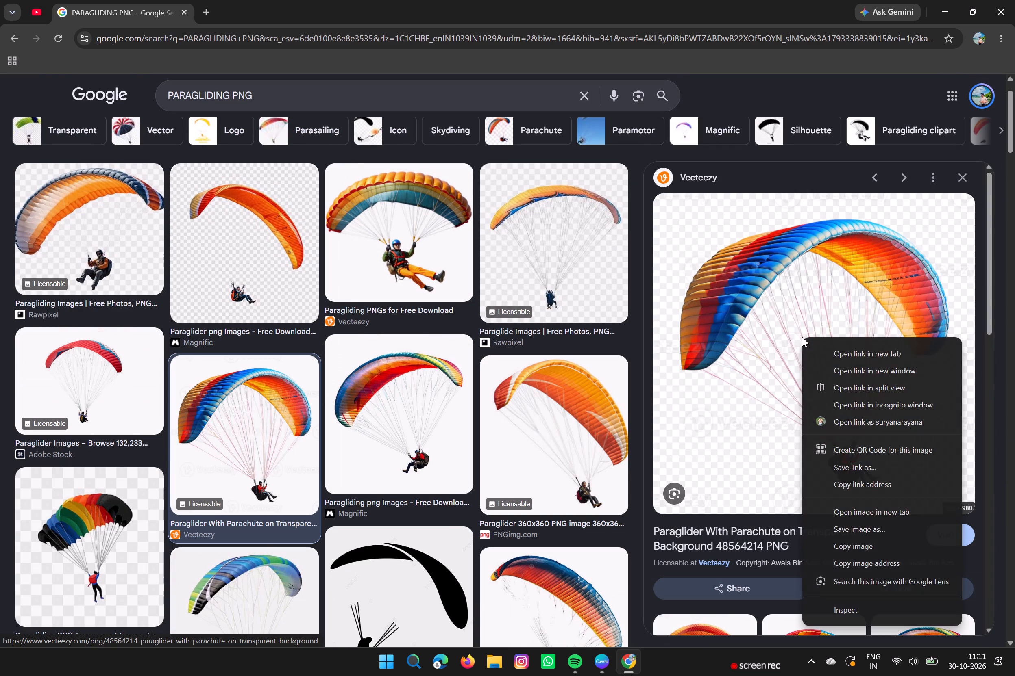
{"action": "left_click", "coordinate": [847, 551]}
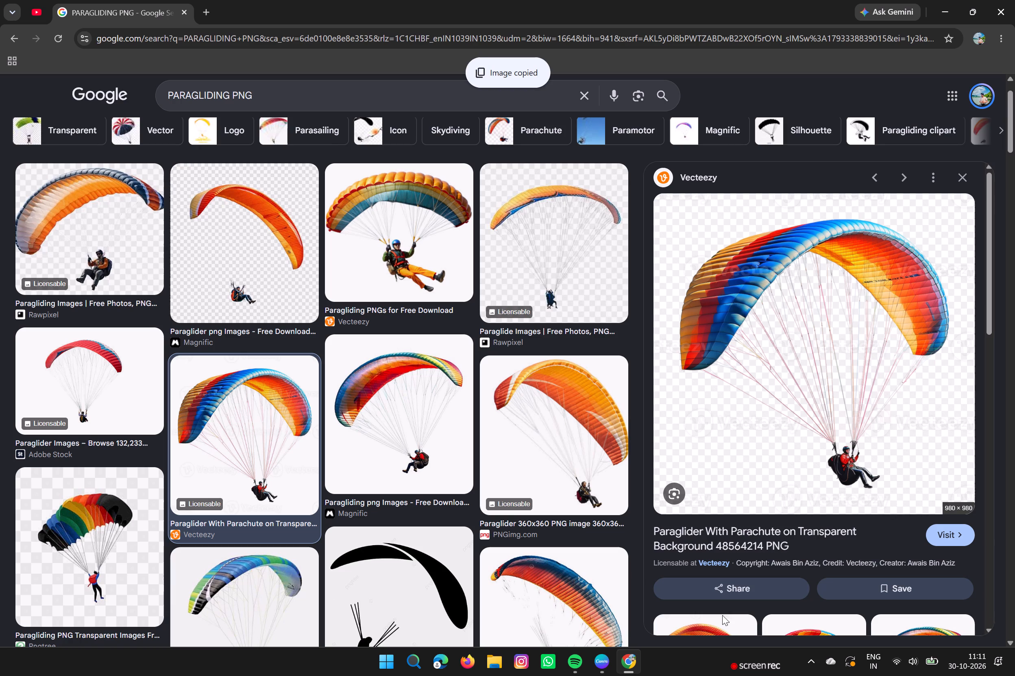
Paste the paraglider onto page 1 in Canva, move it to the slide's top-left corner above the dancers and shrink it slightly.
{"action": "left_click", "coordinate": [604, 668]}
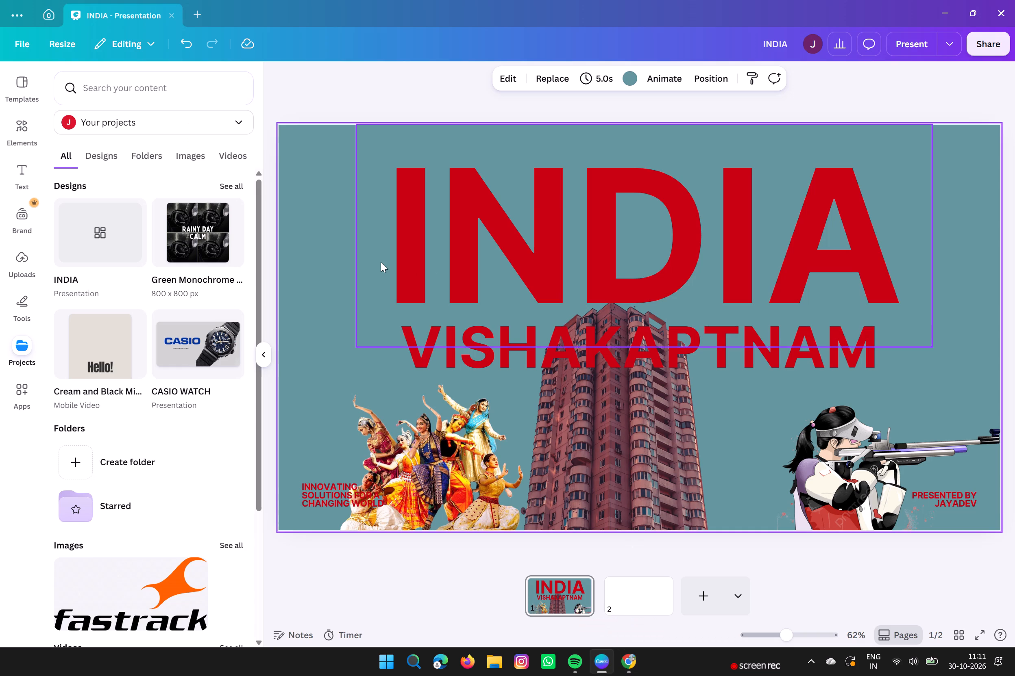
{"action": "right_click", "coordinate": [326, 340]}
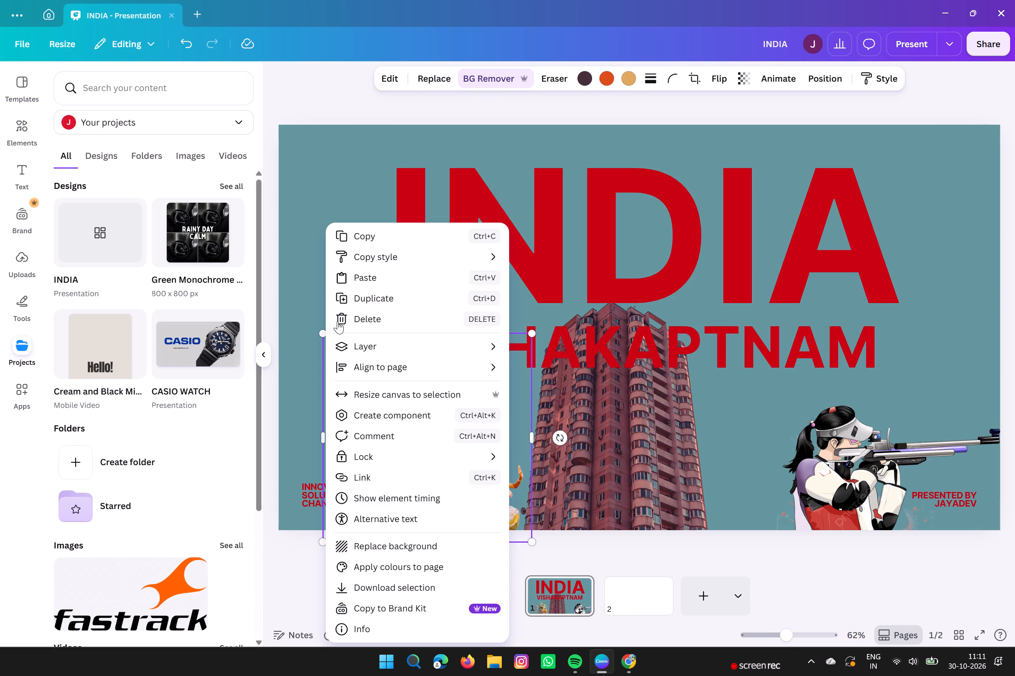
{"action": "left_click", "coordinate": [366, 281]}
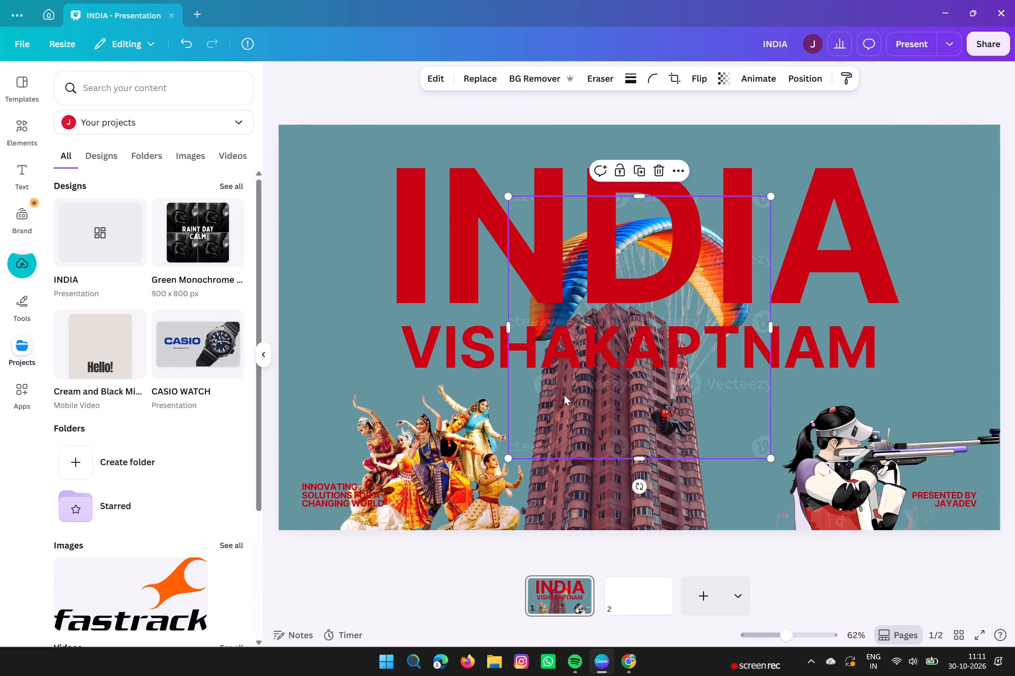
{"action": "left_click_drag", "start_coordinate": [564, 395], "coordinate": [471, 394]}
{"action": "left_click_drag", "start_coordinate": [467, 392], "coordinate": [458, 388]}
{"action": "left_click_drag", "start_coordinate": [453, 385], "coordinate": [268, 267]}
{"action": "left_click_drag", "start_coordinate": [268, 267], "coordinate": [268, 323]}
{"action": "left_click_drag", "start_coordinate": [268, 323], "coordinate": [282, 310]}
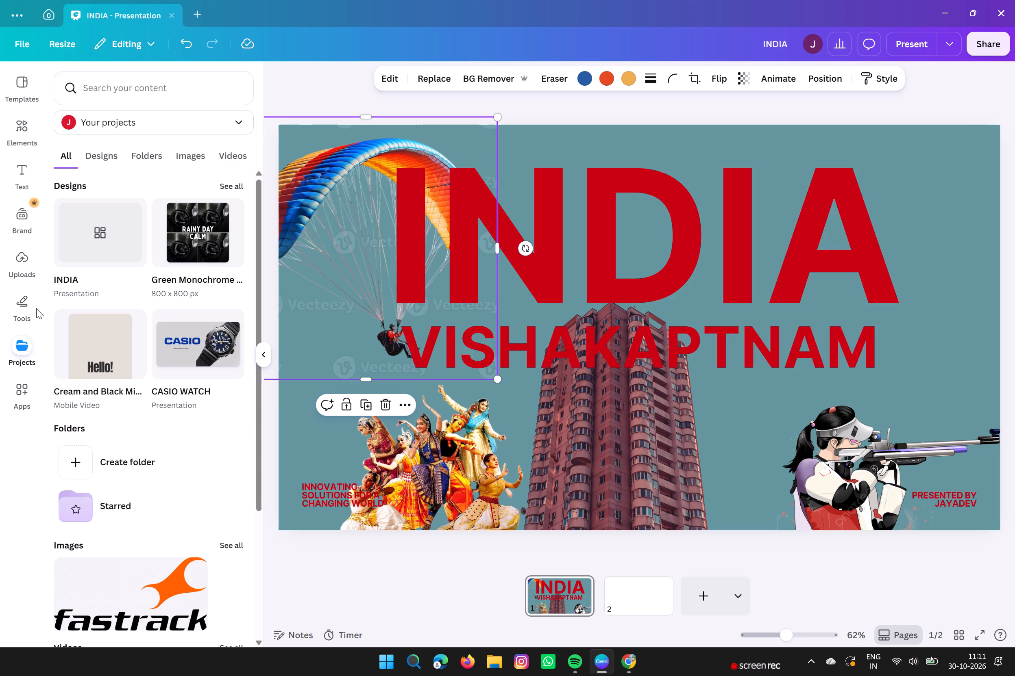
{"action": "left_click_drag", "start_coordinate": [495, 381], "coordinate": [490, 380]}
{"action": "left_click", "coordinate": [489, 379]}
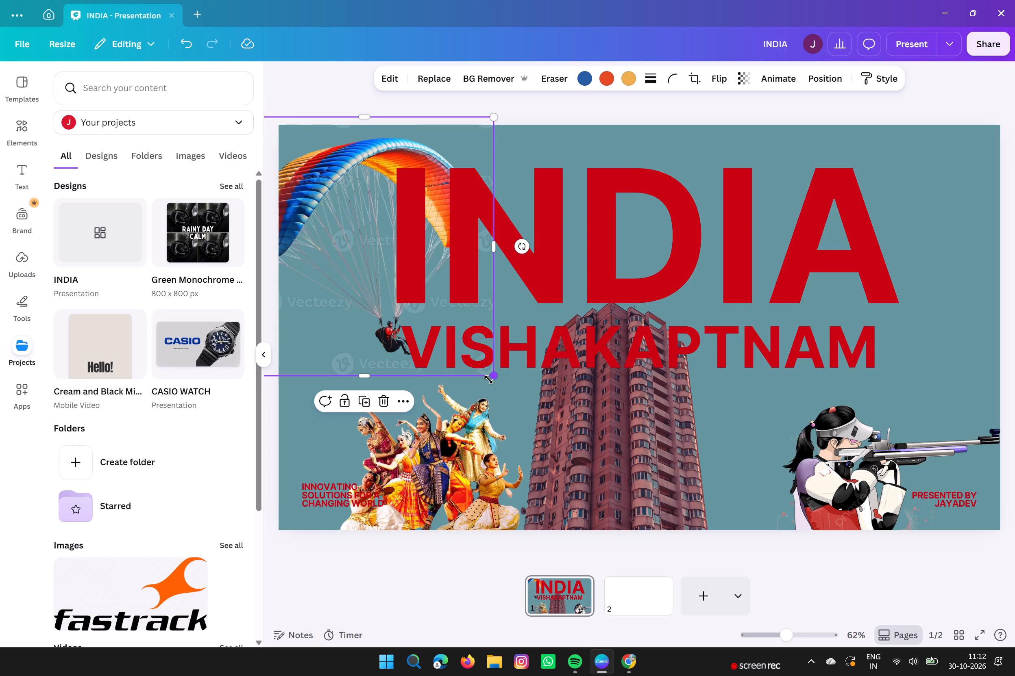
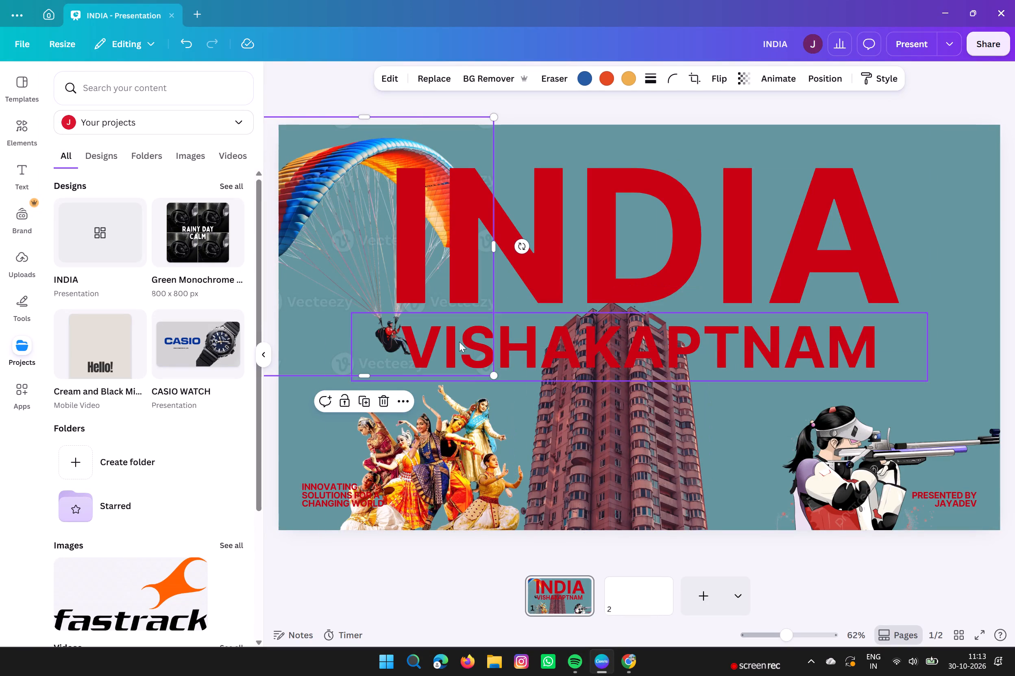
Shrink the paraglider further and place it at the slide's left edge, overlapping the I of INDIA, with the pilot just above VISHAKAPTNAM.
{"action": "left_click_drag", "start_coordinate": [497, 375], "coordinate": [476, 330]}
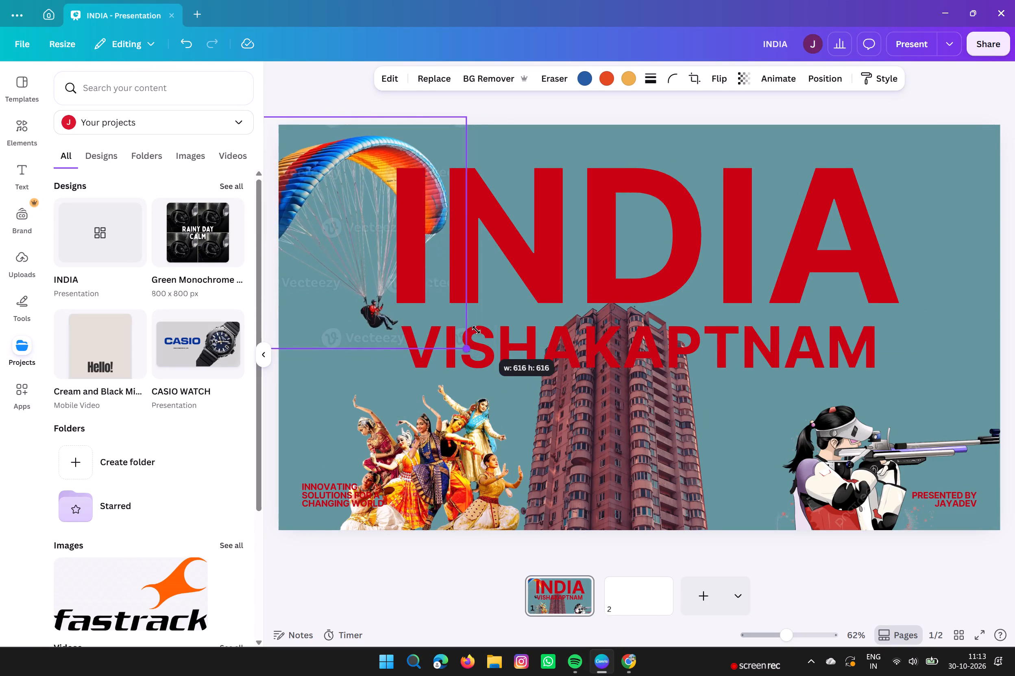
{"action": "left_click_drag", "start_coordinate": [476, 330], "coordinate": [444, 279]}
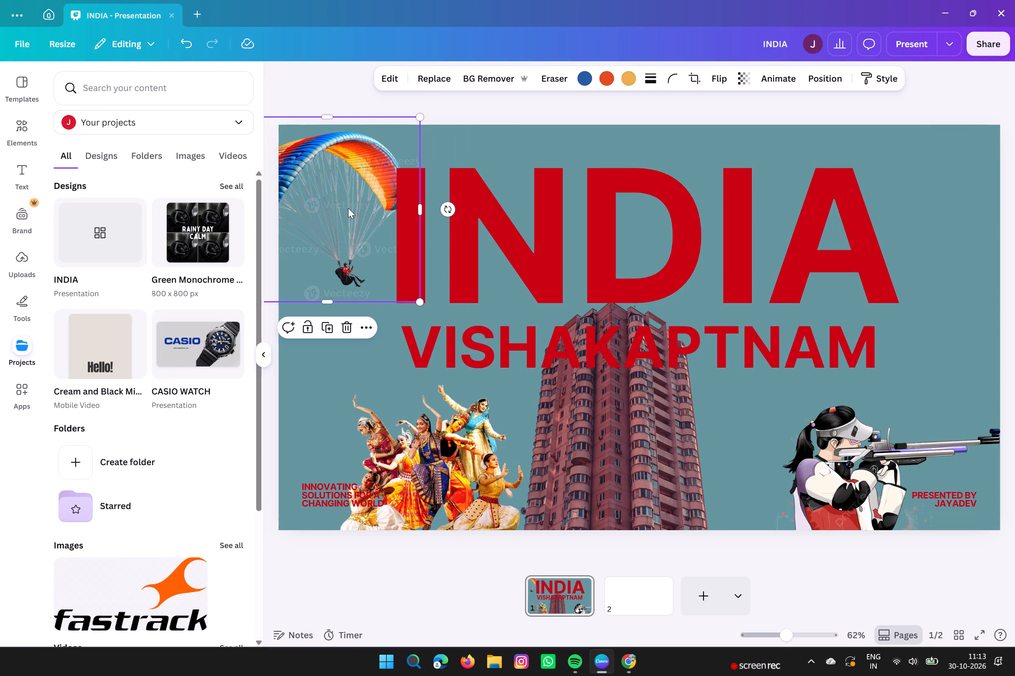
{"action": "left_click_drag", "start_coordinate": [340, 201], "coordinate": [364, 188]}
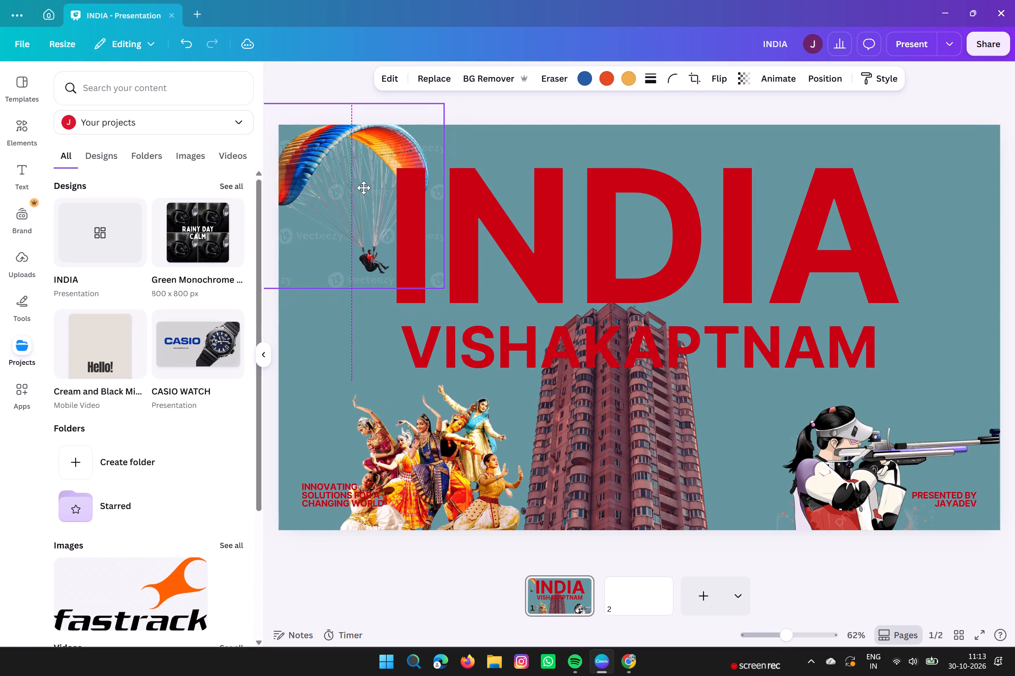
{"action": "left_click_drag", "start_coordinate": [364, 188], "coordinate": [350, 184]}
{"action": "left_click_drag", "start_coordinate": [351, 200], "coordinate": [374, 261]}
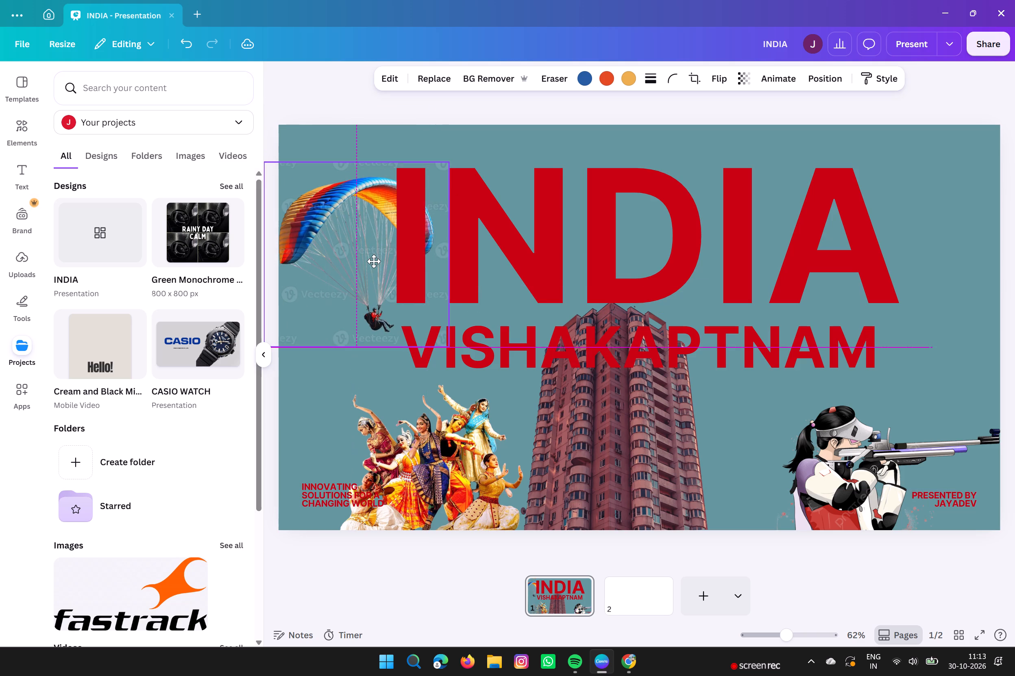
{"action": "left_click_drag", "start_coordinate": [374, 261], "coordinate": [378, 251]}
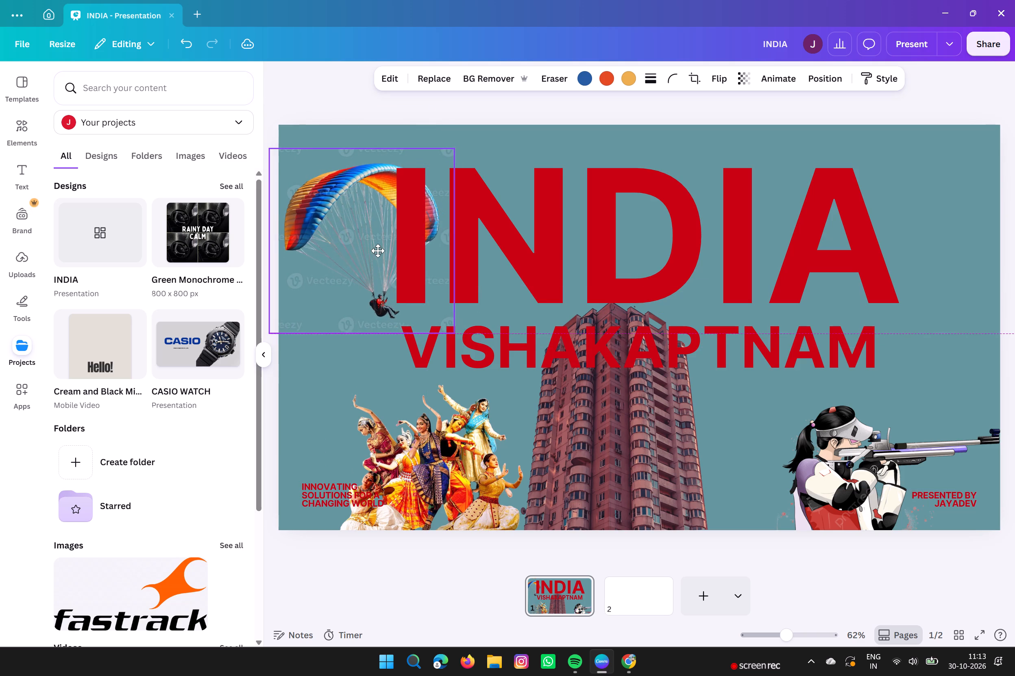
{"action": "left_click_drag", "start_coordinate": [378, 251], "coordinate": [381, 261]}
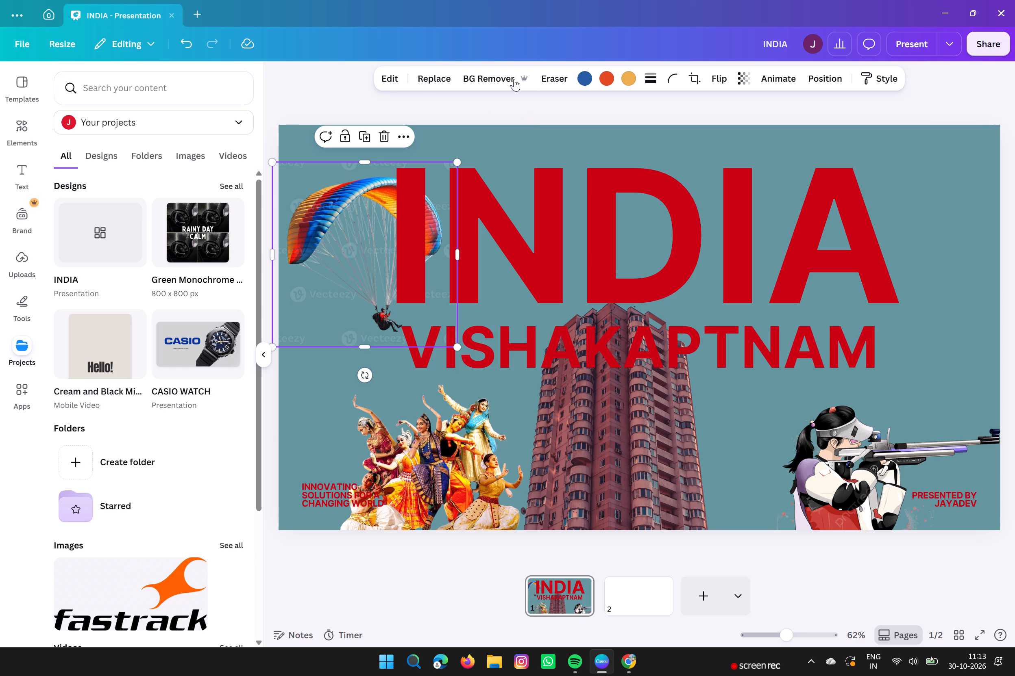
Remove the background from the paraglider image.
{"action": "left_click", "coordinate": [486, 82]}
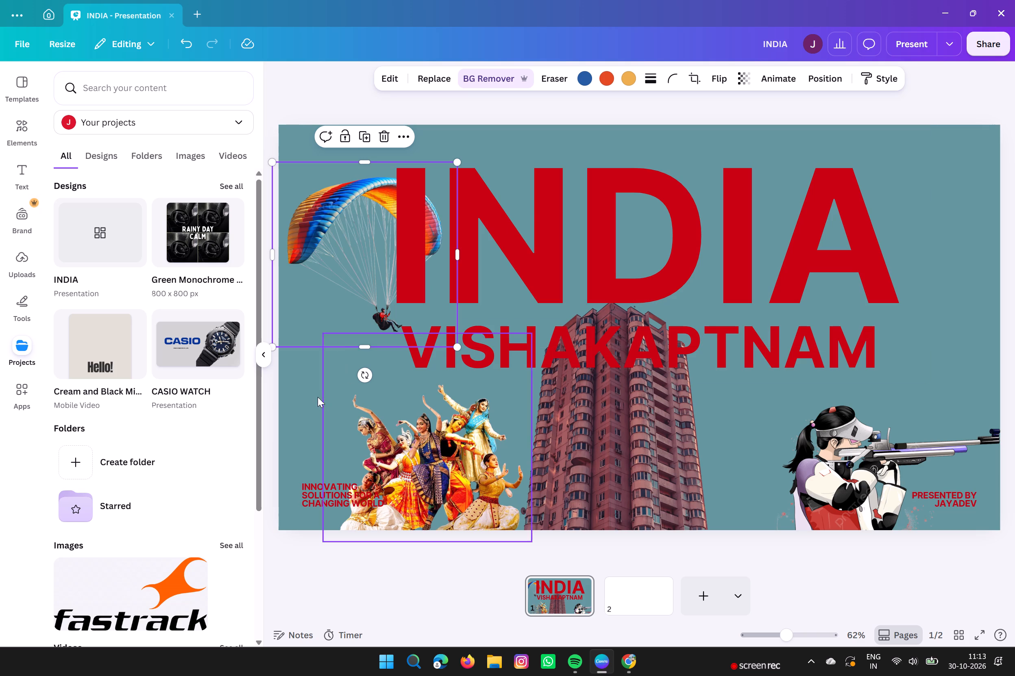
{"action": "left_click", "coordinate": [301, 382]}
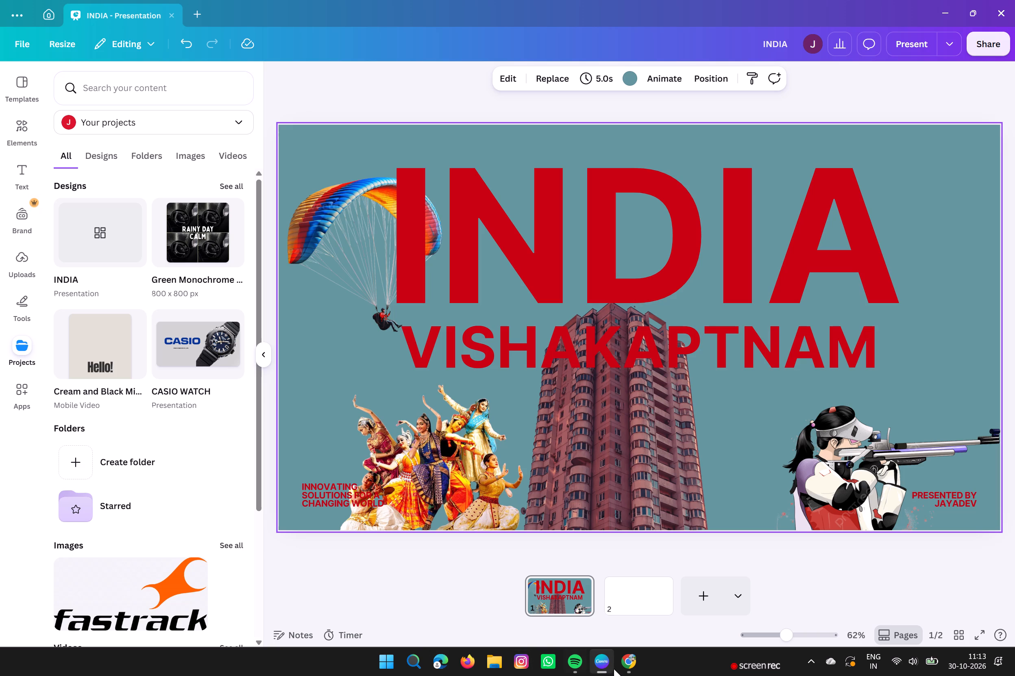
Switch to Chrome, search Google Images for "SURFING" and look through the results for a usable surfer picture.
{"action": "left_click", "coordinate": [625, 668]}
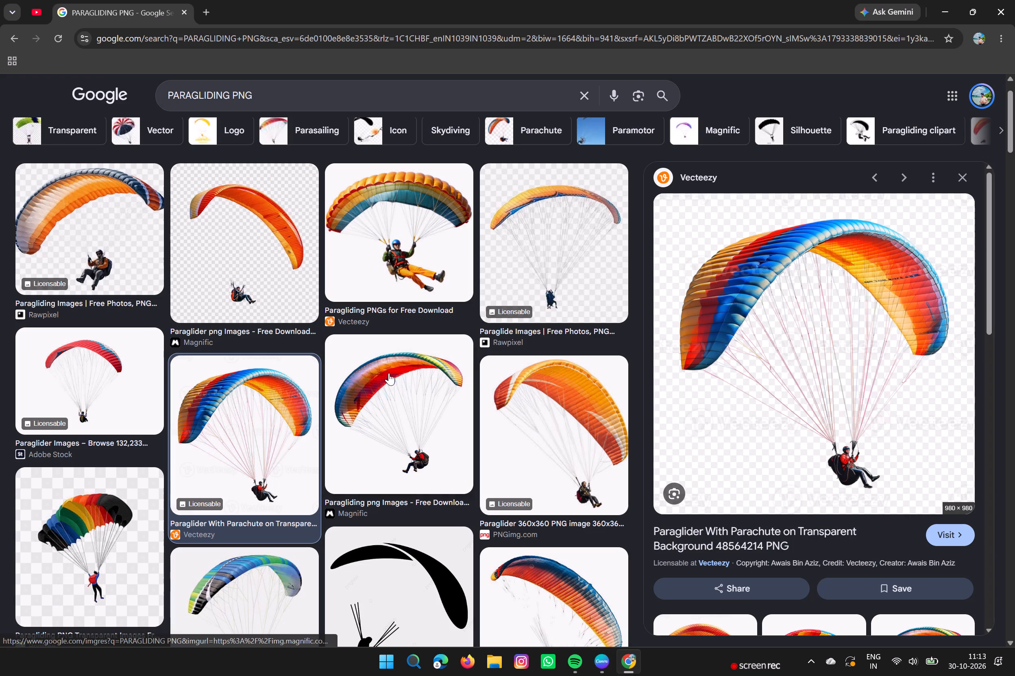
{"action": "left_click", "coordinate": [588, 95]}
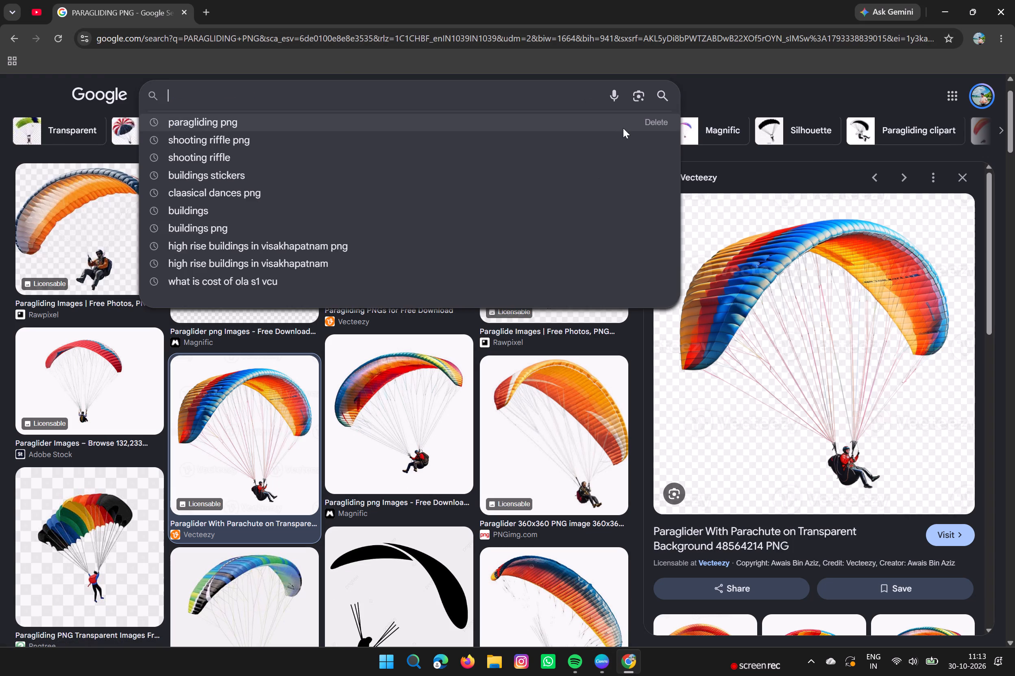
{"action": "type", "text": "NA"}
{"action": "key", "text": "BackSpace"}
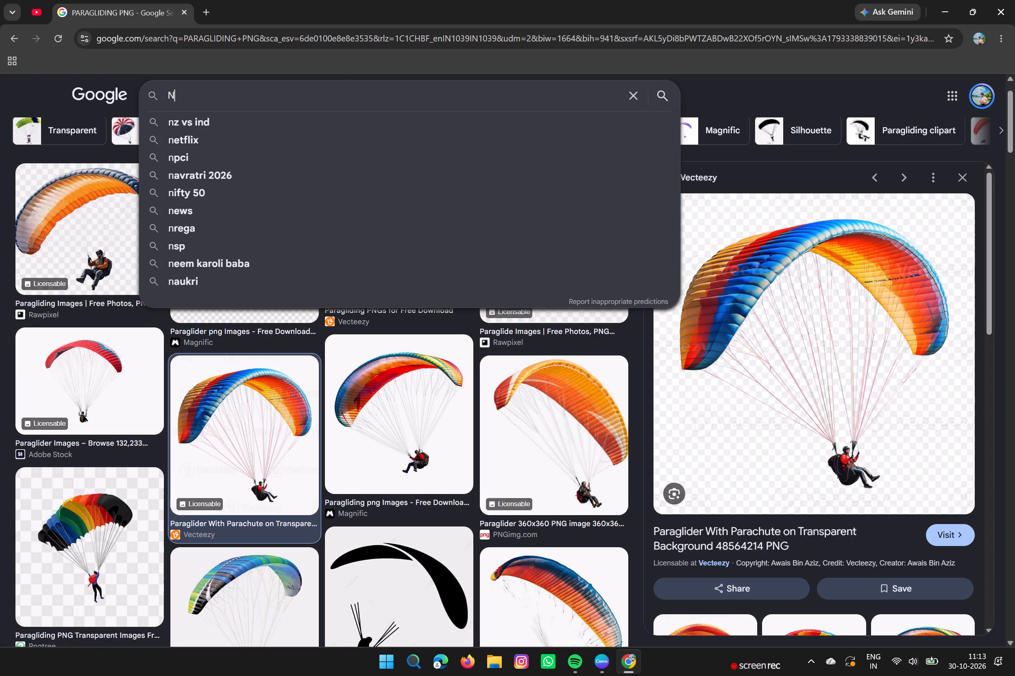
{"action": "key", "text": "BackSpace"}
{"action": "key", "text": "s"}
{"action": "type", "text": "URFING"}
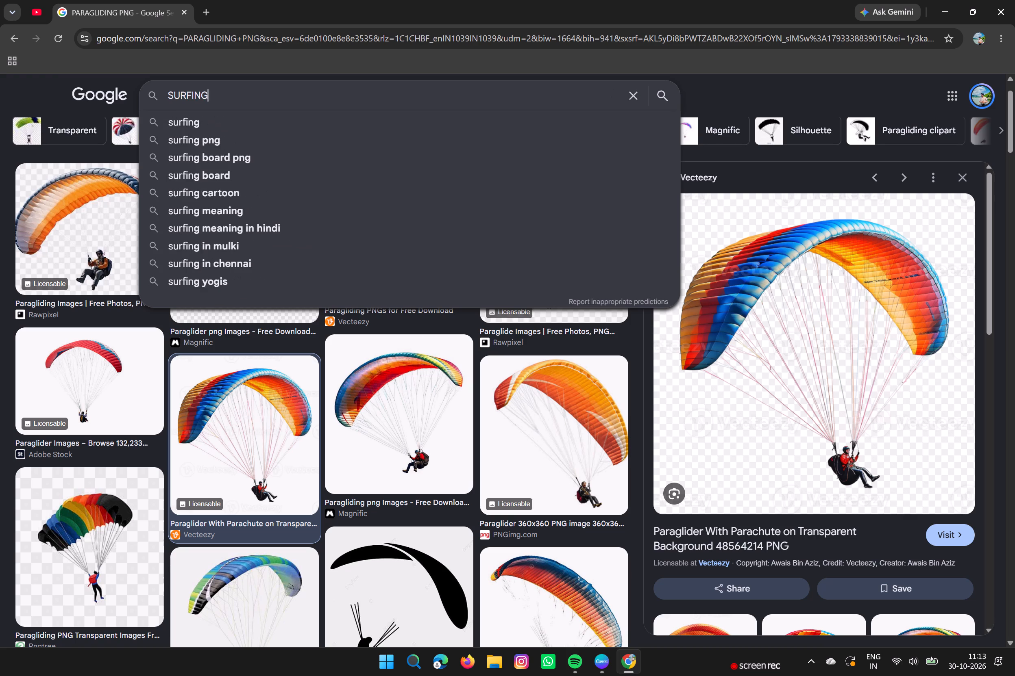
{"action": "key", "text": "Return"}
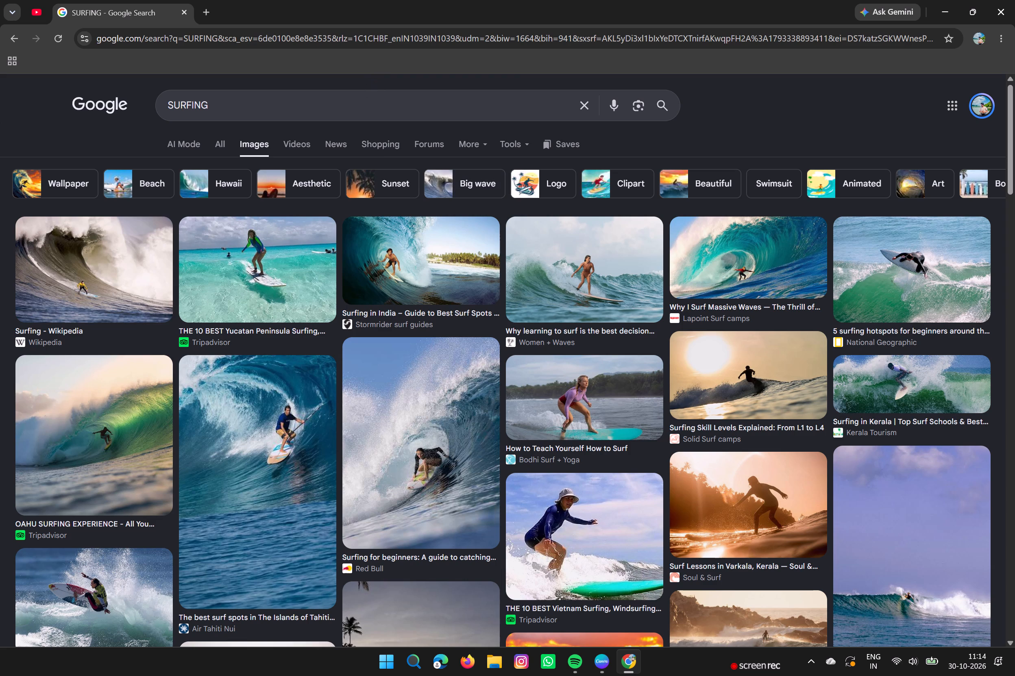
{"action": "scroll", "coordinate": [388, 275], "scroll_direction": "down", "scroll_amount": 8}
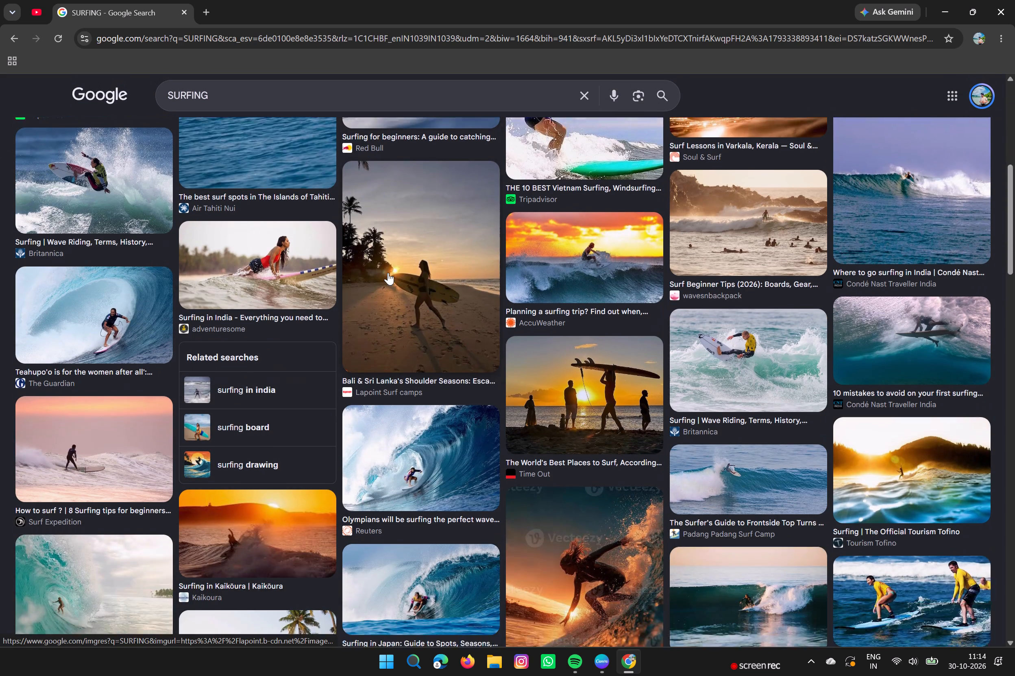
{"action": "scroll", "coordinate": [388, 272], "scroll_direction": "down", "scroll_amount": 2}
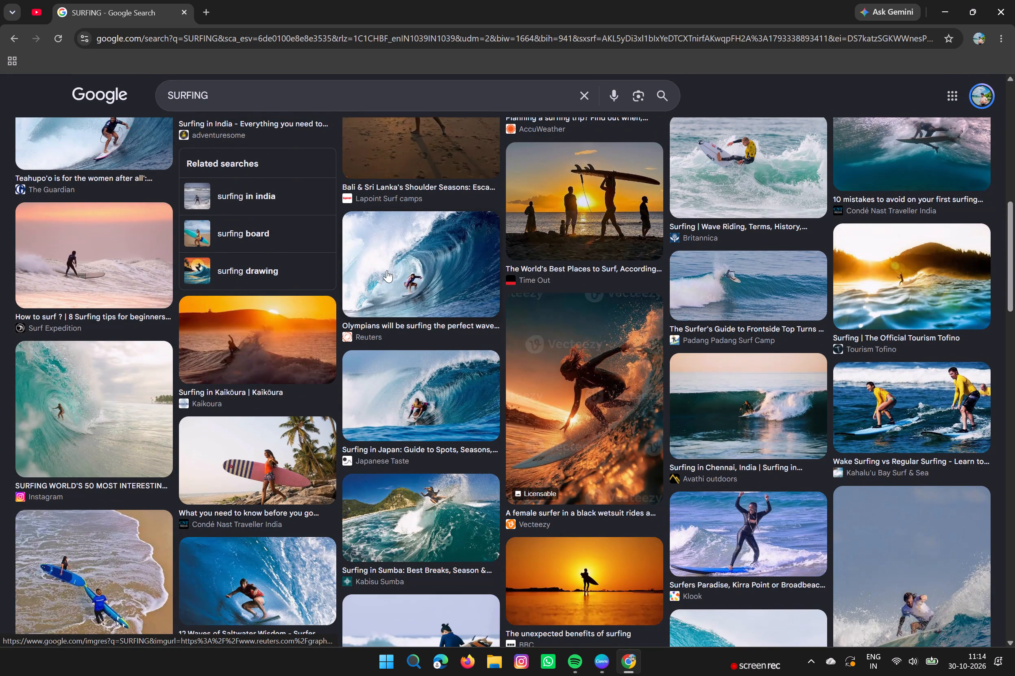
{"action": "scroll", "coordinate": [387, 270], "scroll_direction": "up", "scroll_amount": 3}
Refine the image search to "SURFING PNG".
{"action": "left_click", "coordinate": [382, 96]}
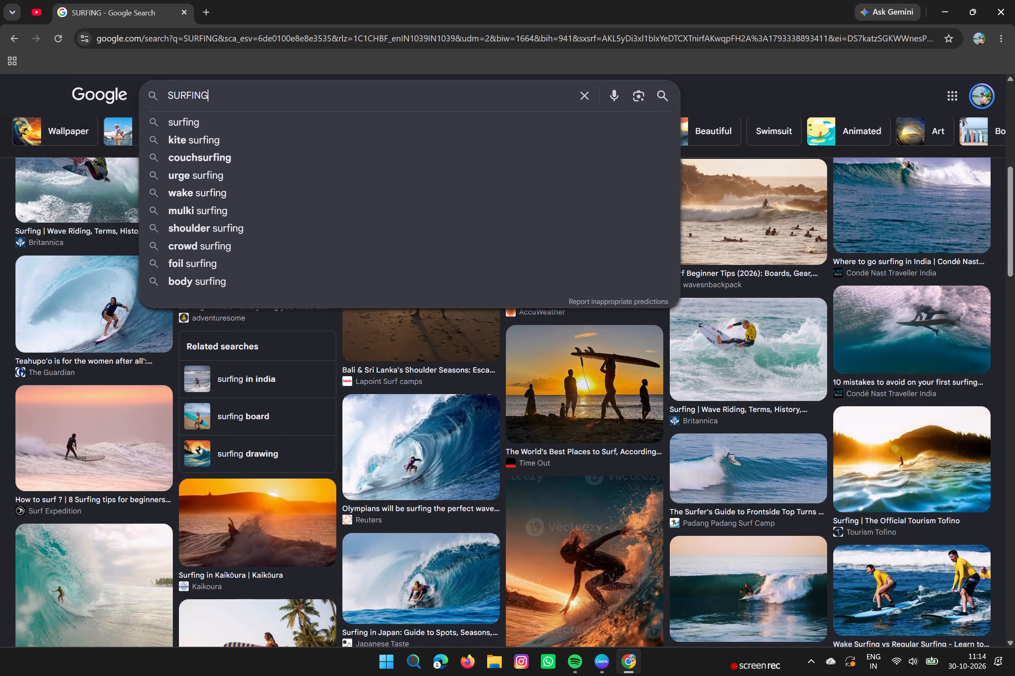
{"action": "key", "text": "space"}
{"action": "type", "text": "P"}
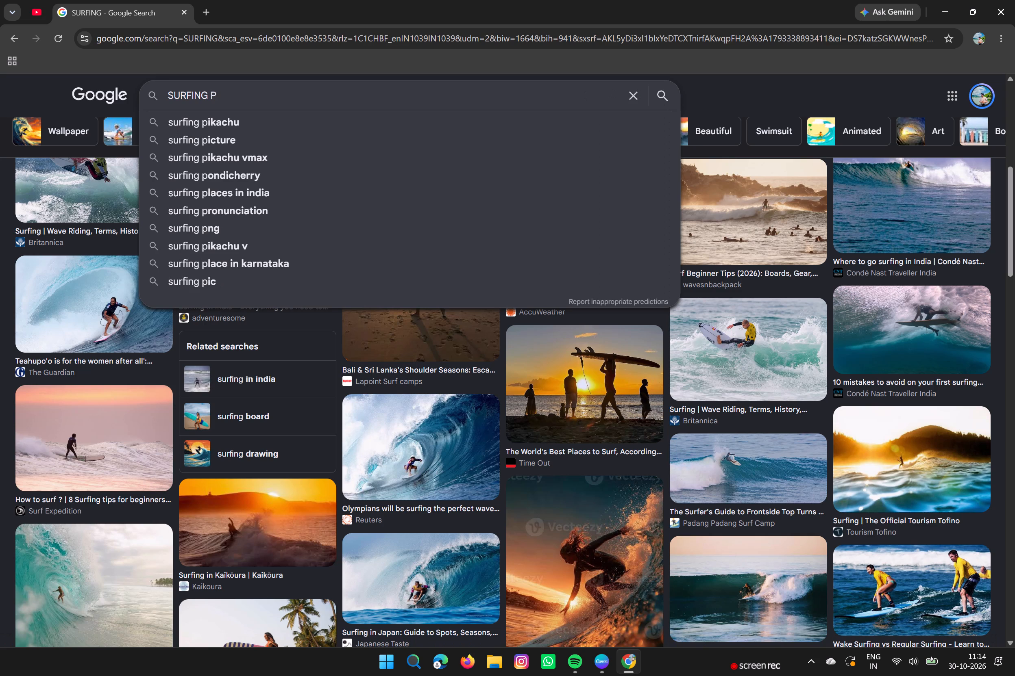
{"action": "type", "text": "NG"}
{"action": "key", "text": "Return"}
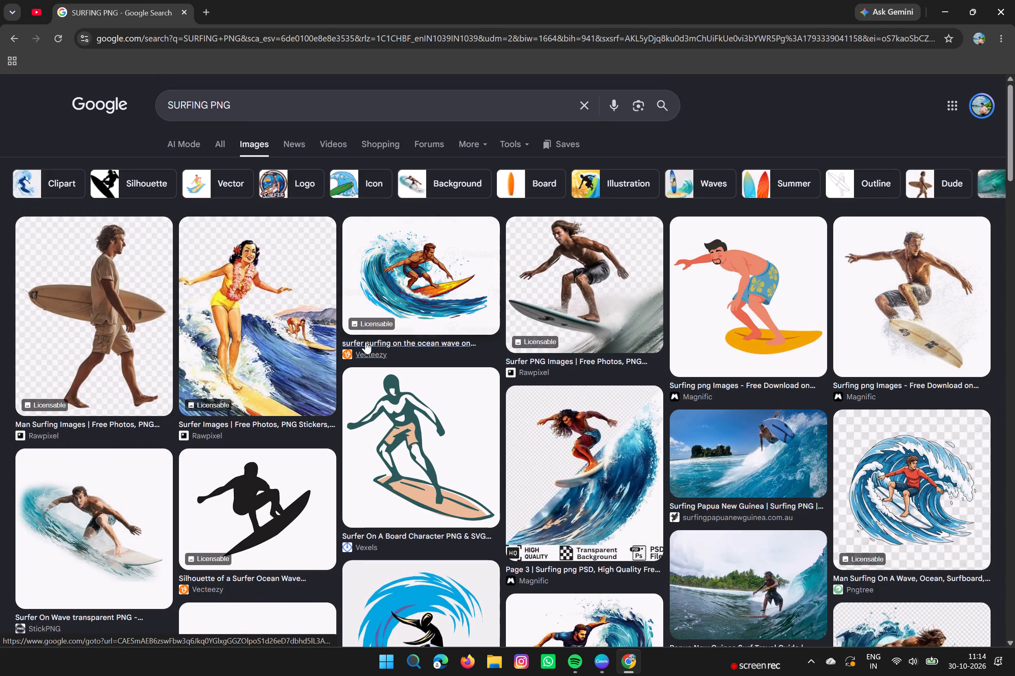
Compare the surfer images and copy the Vecteezy illustration of a surfer on a yellow and orange board riding a blue ocean wave.
{"action": "left_click", "coordinate": [405, 293]}
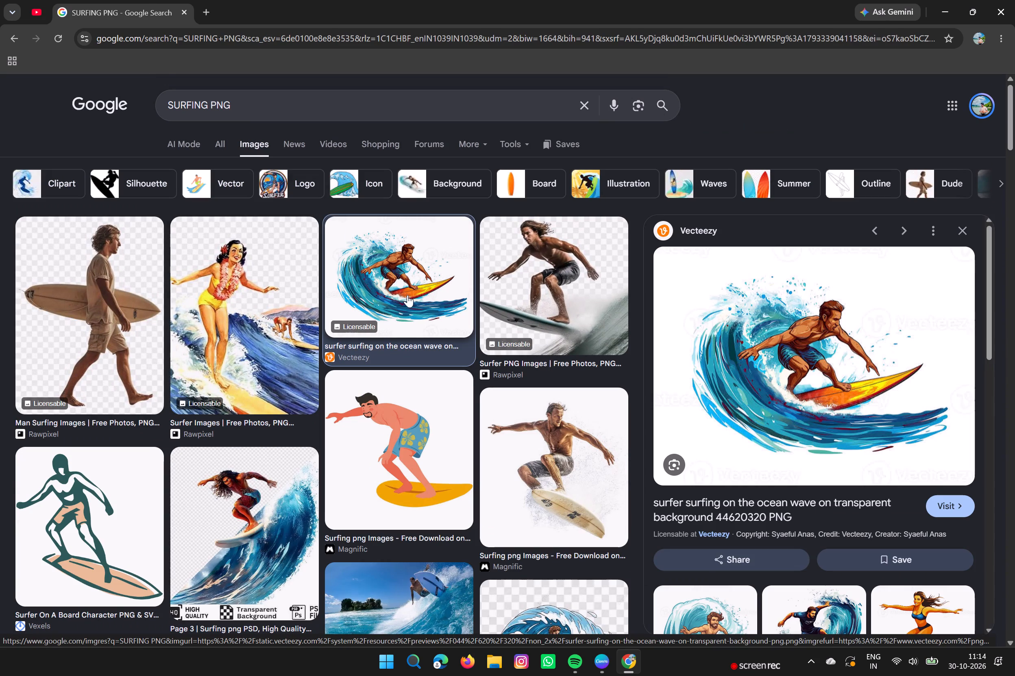
{"action": "scroll", "coordinate": [818, 438], "scroll_direction": "down", "scroll_amount": 3}
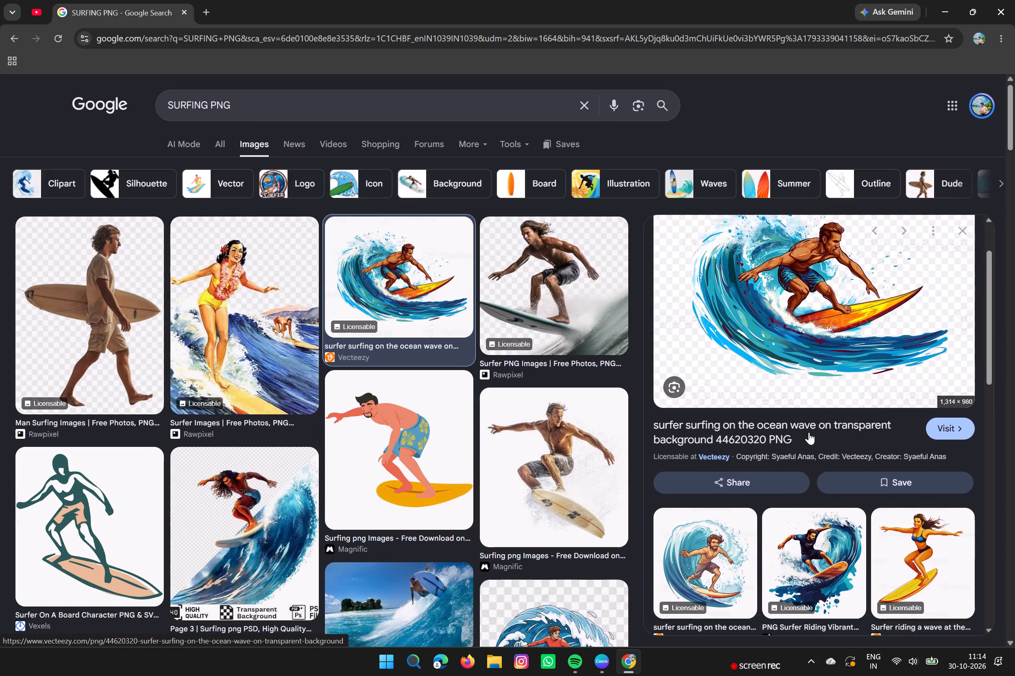
{"action": "scroll", "coordinate": [809, 432], "scroll_direction": "down", "scroll_amount": 3}
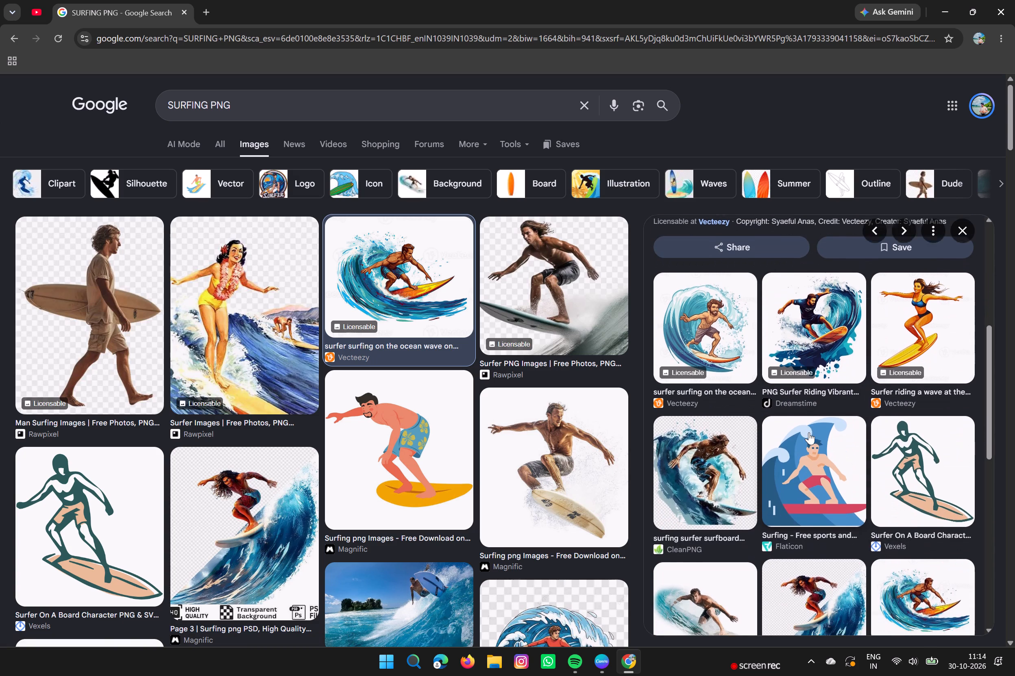
{"action": "scroll", "coordinate": [809, 432], "scroll_direction": "down", "scroll_amount": 3}
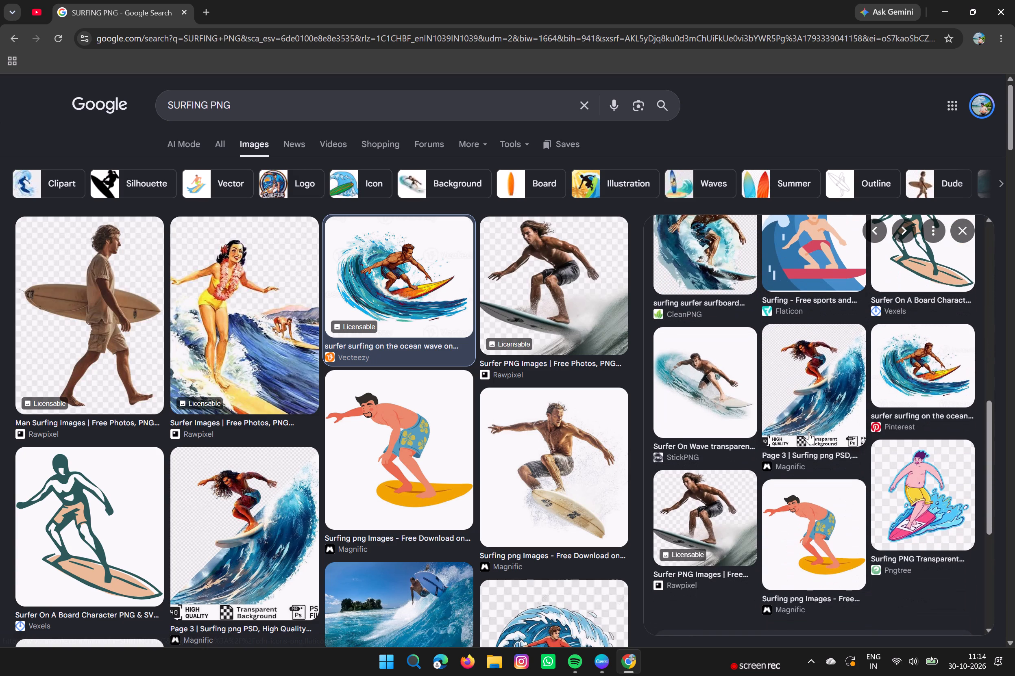
{"action": "scroll", "coordinate": [469, 429], "scroll_direction": "down", "scroll_amount": 4}
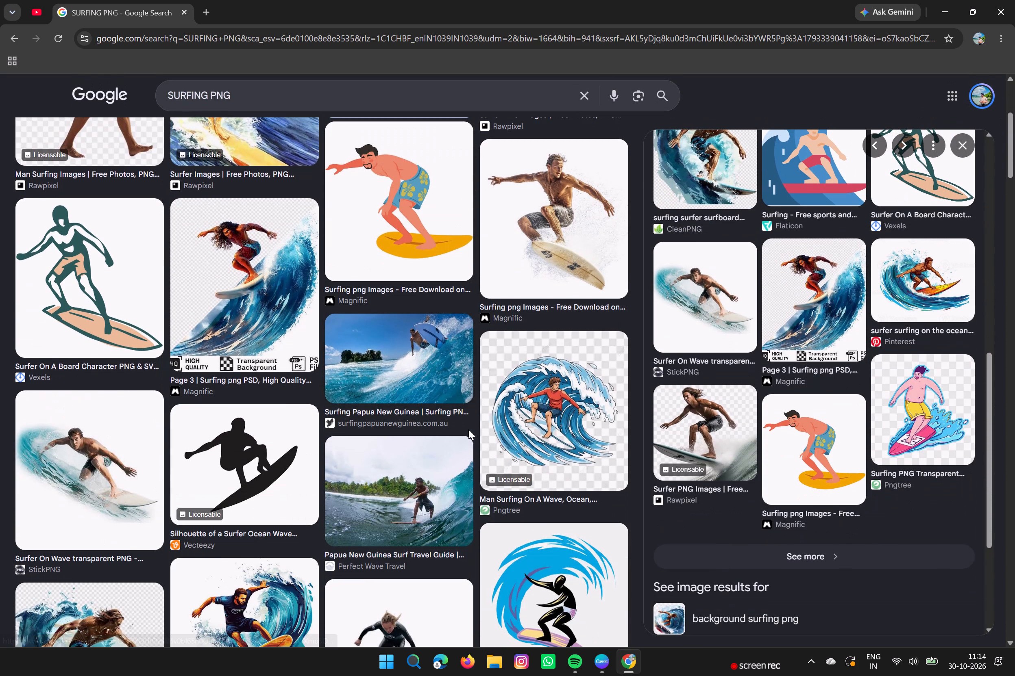
{"action": "scroll", "coordinate": [468, 429], "scroll_direction": "down", "scroll_amount": 1}
{"action": "scroll", "coordinate": [468, 430], "scroll_direction": "up", "scroll_amount": 1}
{"action": "scroll", "coordinate": [468, 430], "scroll_direction": "down", "scroll_amount": 5}
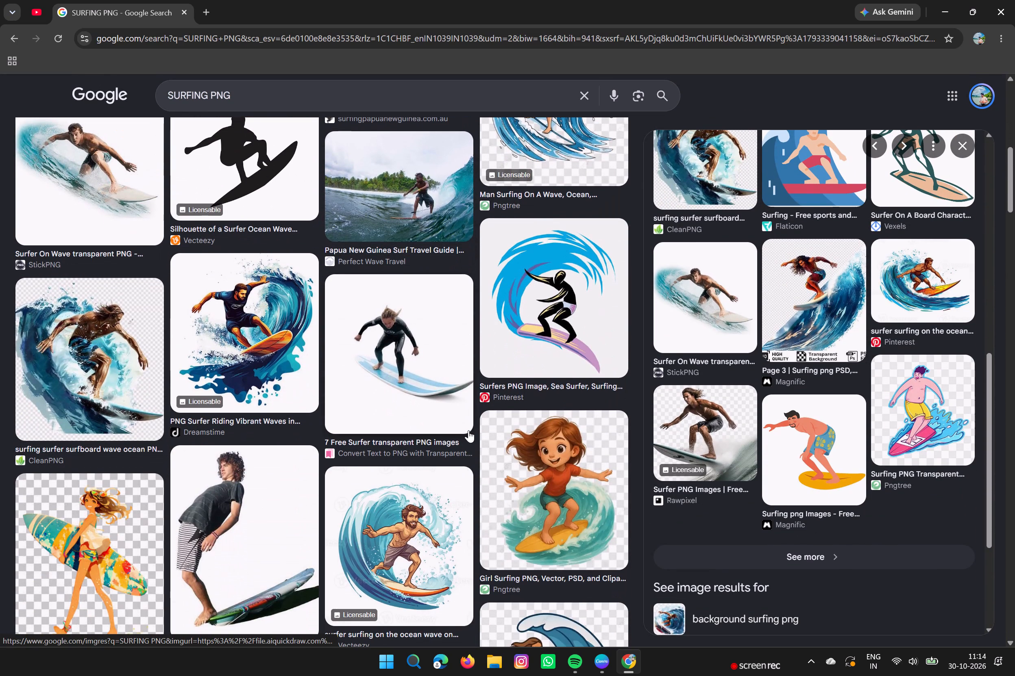
{"action": "scroll", "coordinate": [468, 430], "scroll_direction": "down", "scroll_amount": 10}
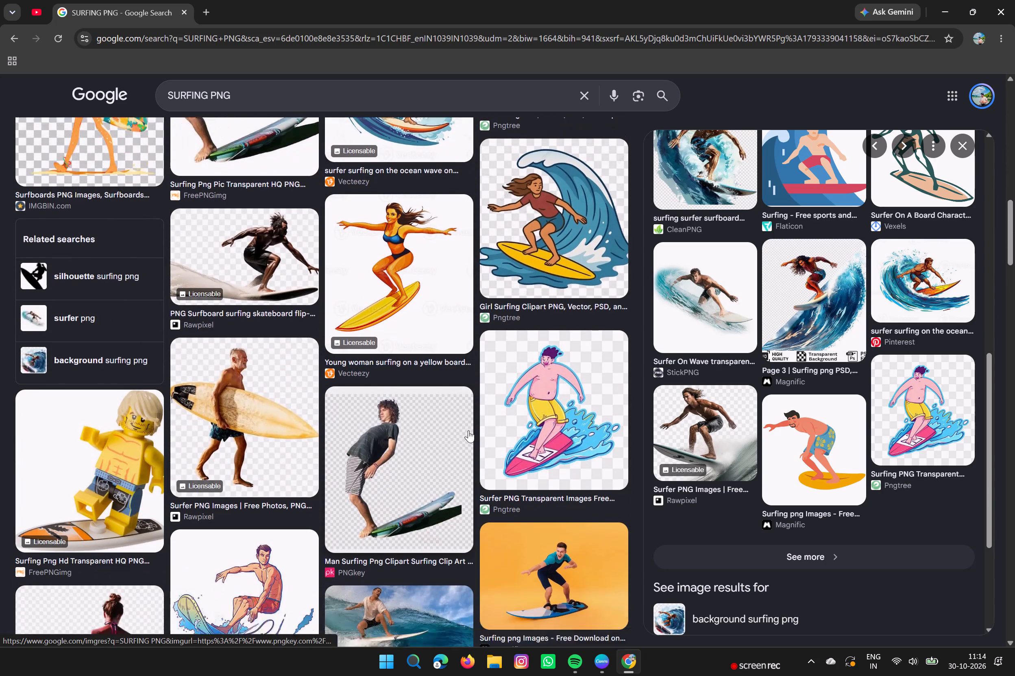
{"action": "scroll", "coordinate": [468, 430], "scroll_direction": "down", "scroll_amount": 5}
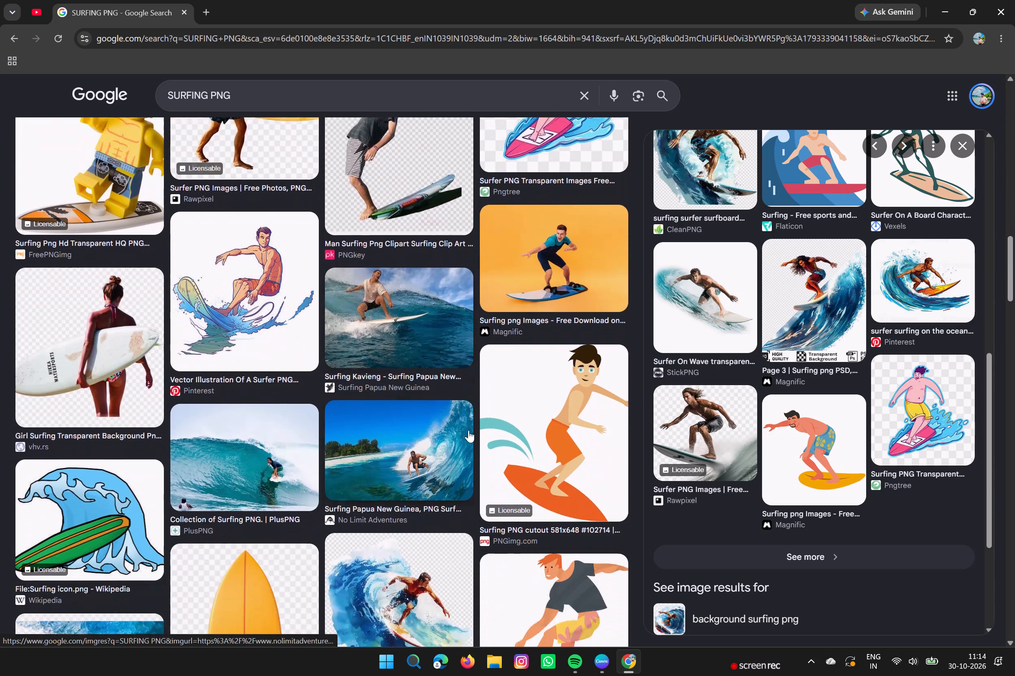
{"action": "scroll", "coordinate": [468, 430], "scroll_direction": "down", "scroll_amount": 1}
{"action": "scroll", "coordinate": [698, 409], "scroll_direction": "up", "scroll_amount": 4}
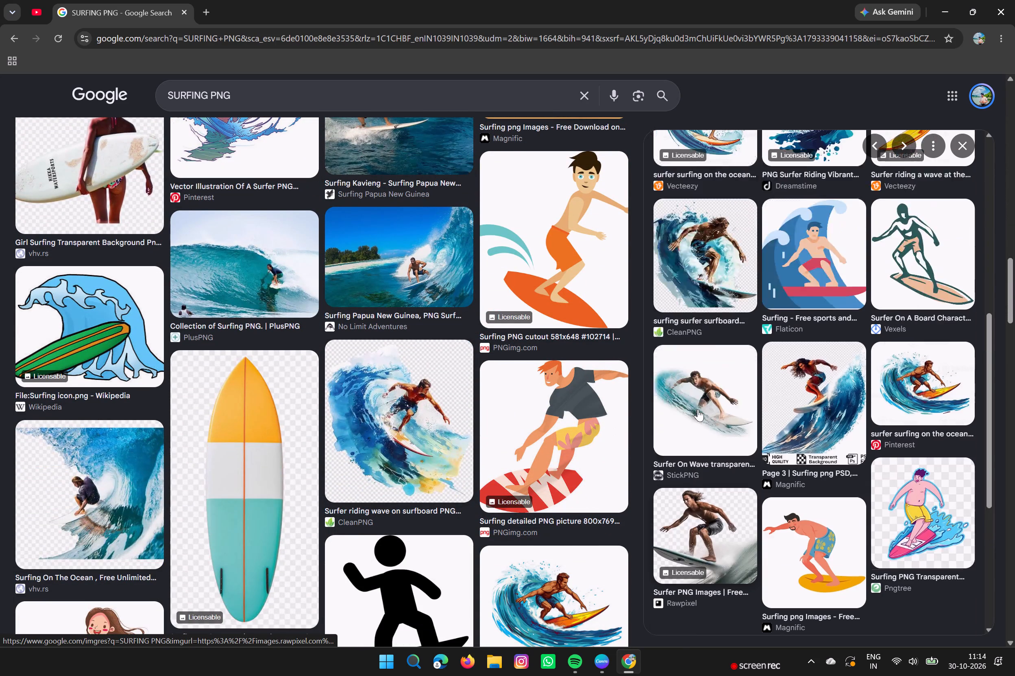
{"action": "scroll", "coordinate": [698, 409], "scroll_direction": "up", "scroll_amount": 5}
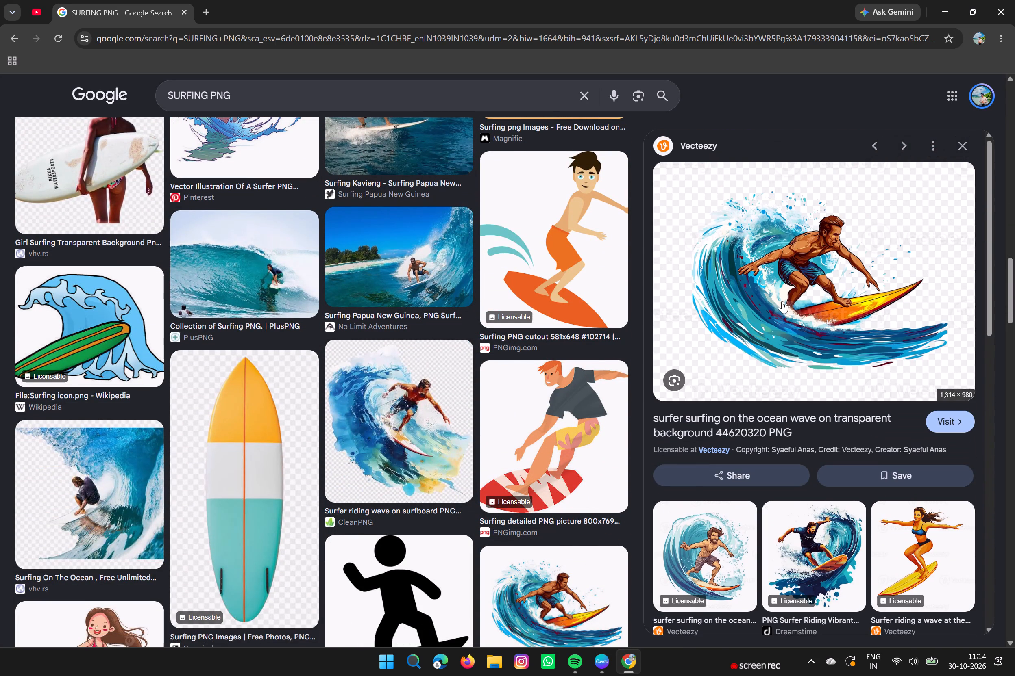
{"action": "right_click", "coordinate": [783, 301]}
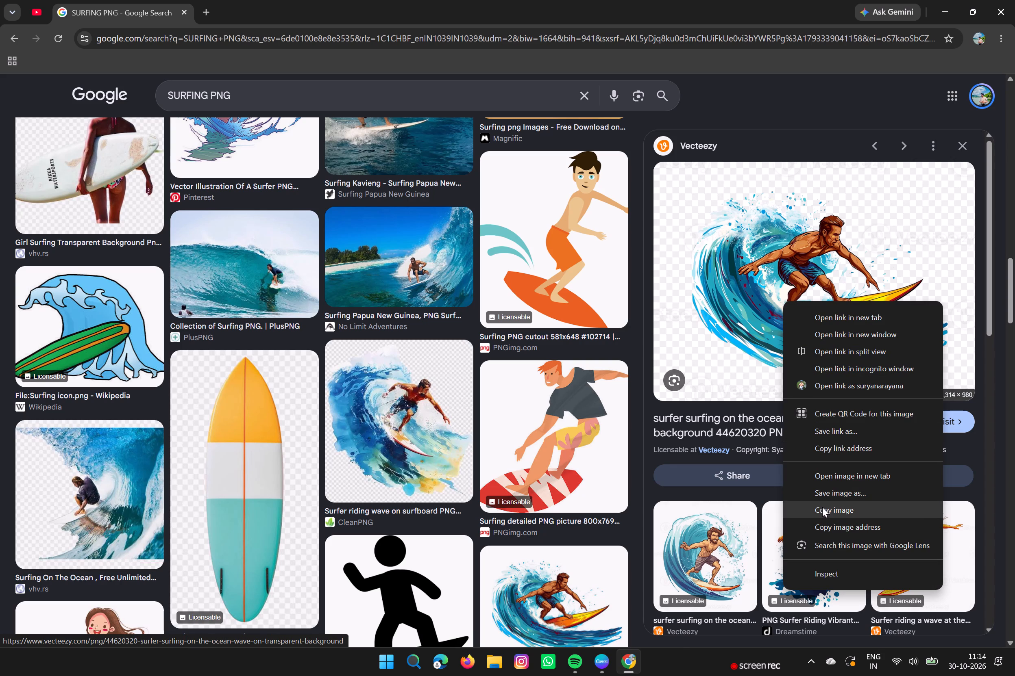
{"action": "left_click", "coordinate": [820, 508]}
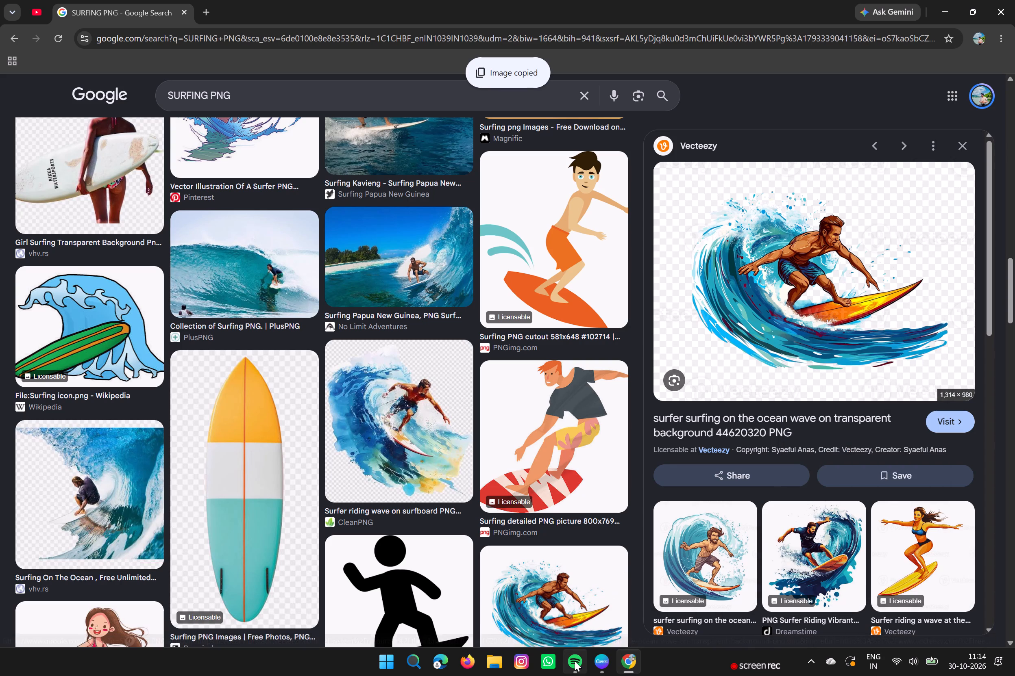
Switch to Canva and paste the copied surfer image onto the India cover slide.
{"action": "left_click", "coordinate": [603, 674]}
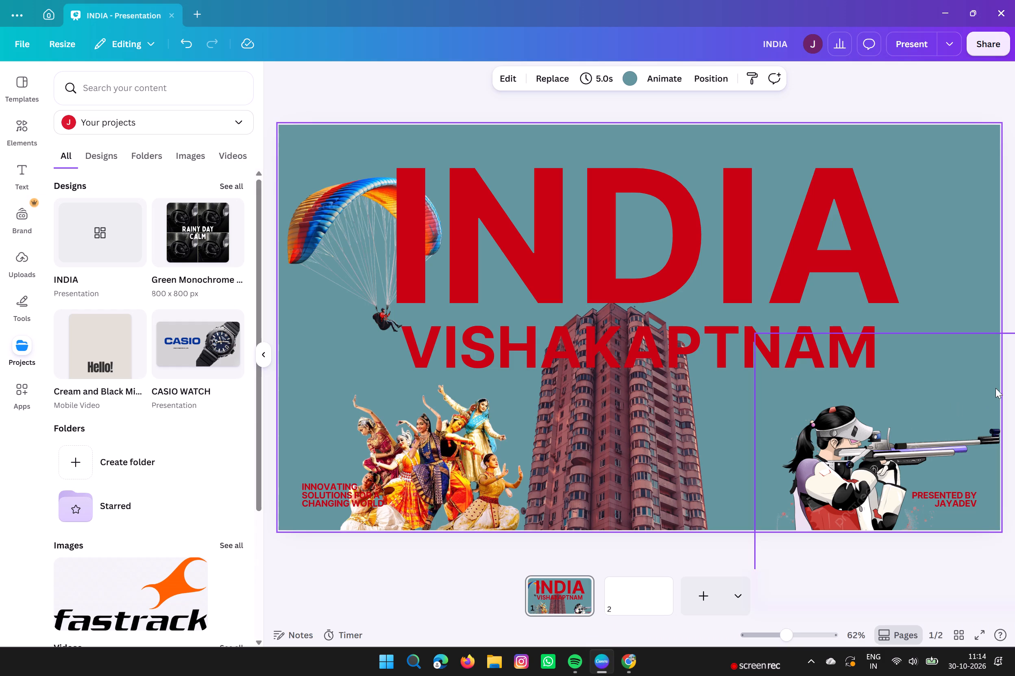
{"action": "right_click", "coordinate": [939, 249]}
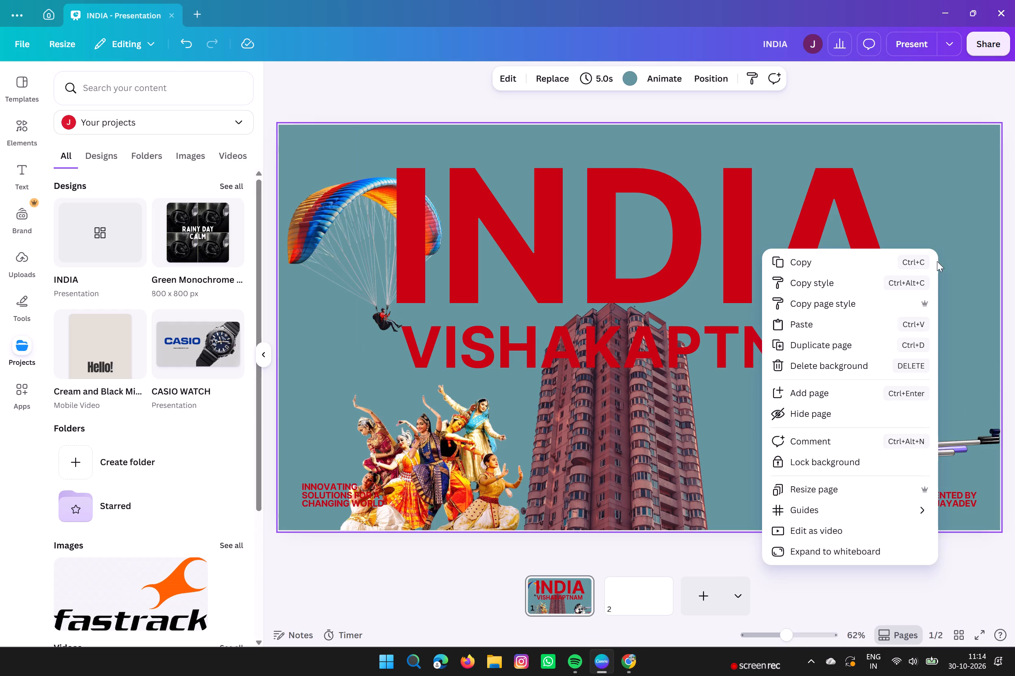
{"action": "left_click", "coordinate": [901, 322]}
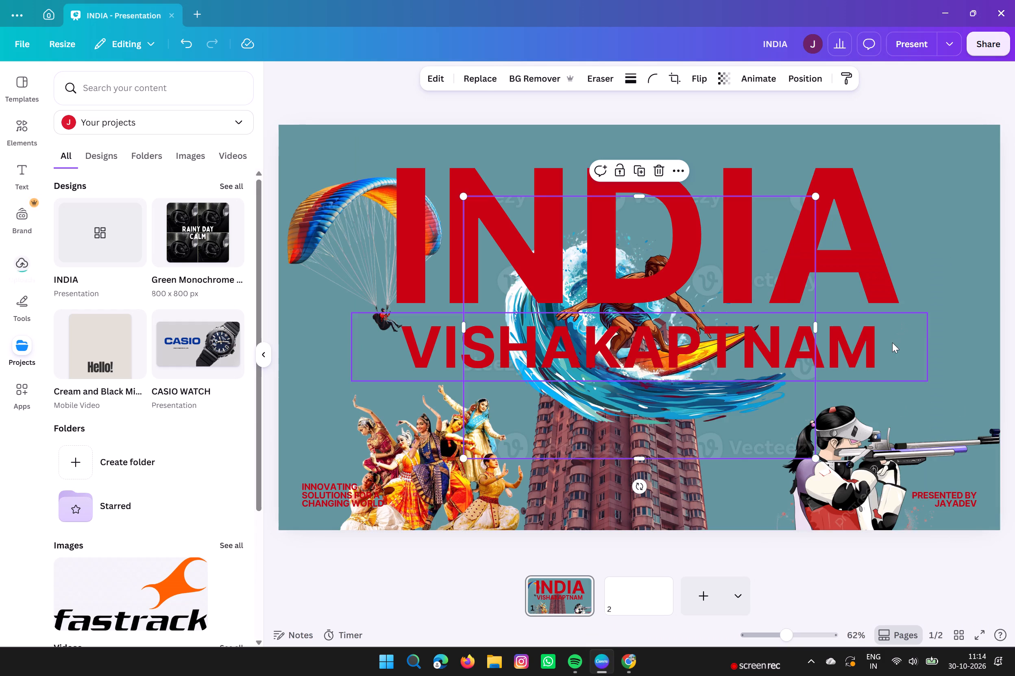
Shrink the surfer image and place it at the end of the VISHAKAPTNAM text, above the rifle shooter.
{"action": "left_click_drag", "start_coordinate": [648, 395], "coordinate": [910, 406]}
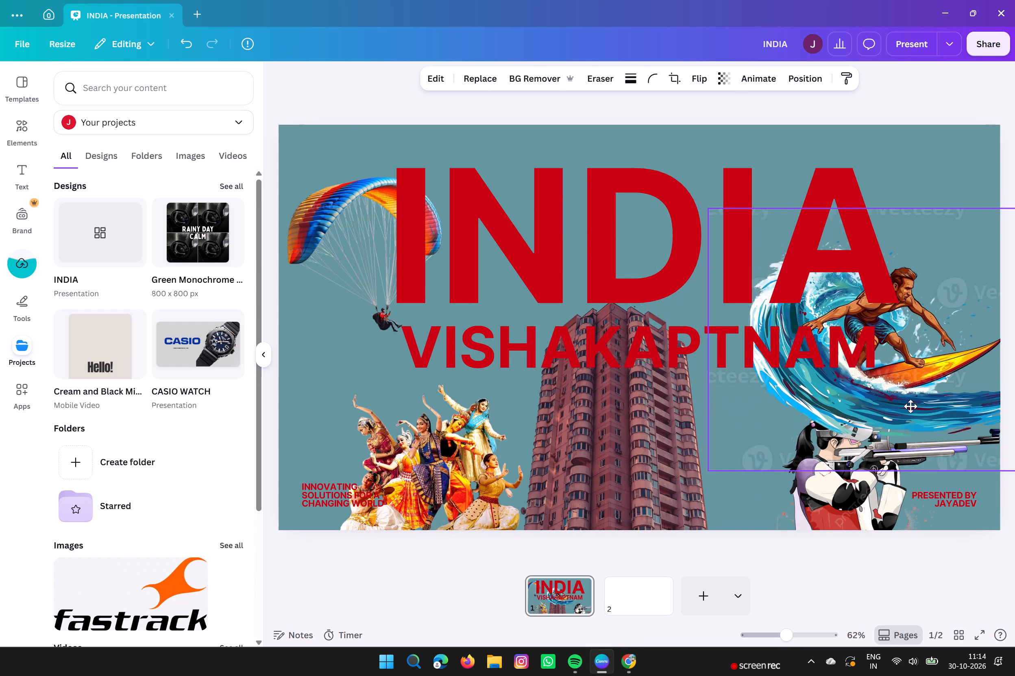
{"action": "left_click_drag", "start_coordinate": [910, 406], "coordinate": [841, 328]}
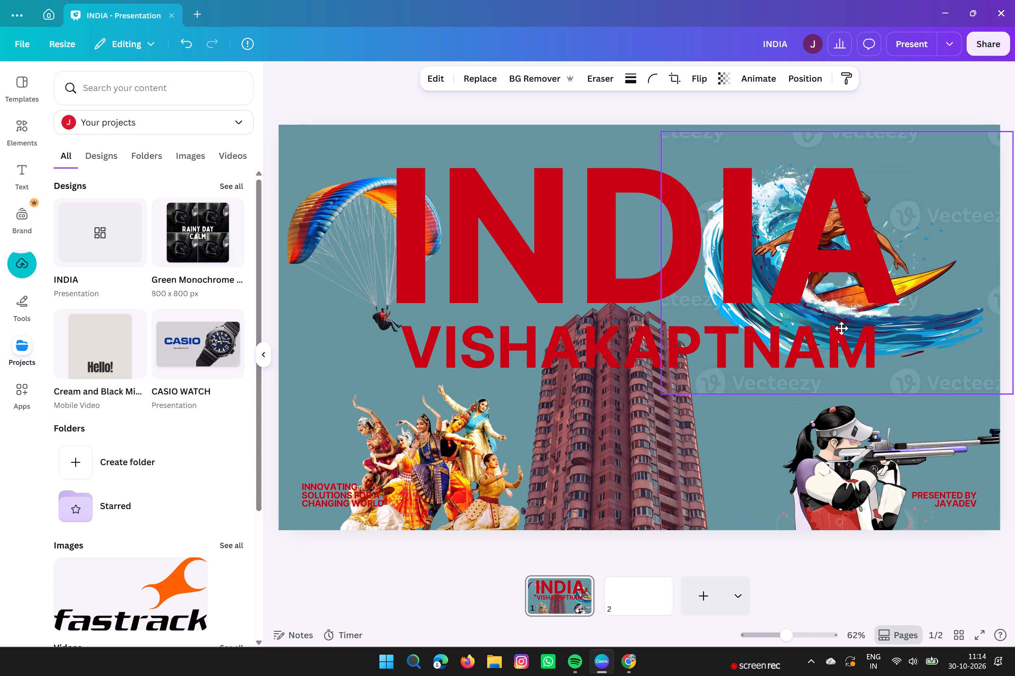
{"action": "left_click_drag", "start_coordinate": [841, 328], "coordinate": [720, 335]}
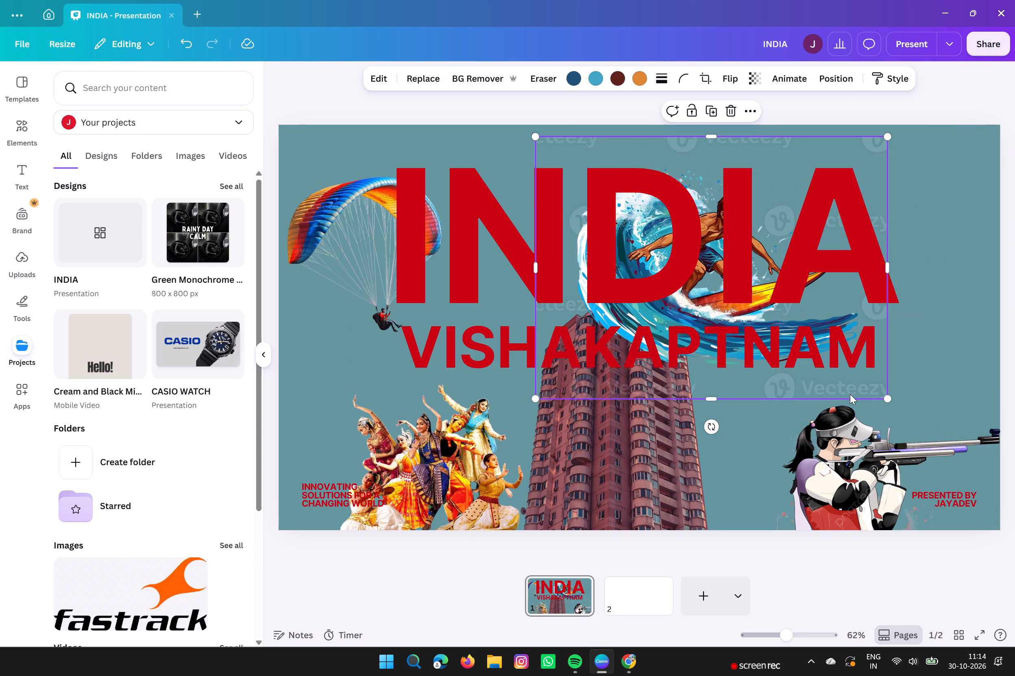
{"action": "left_click_drag", "start_coordinate": [889, 400], "coordinate": [678, 264]}
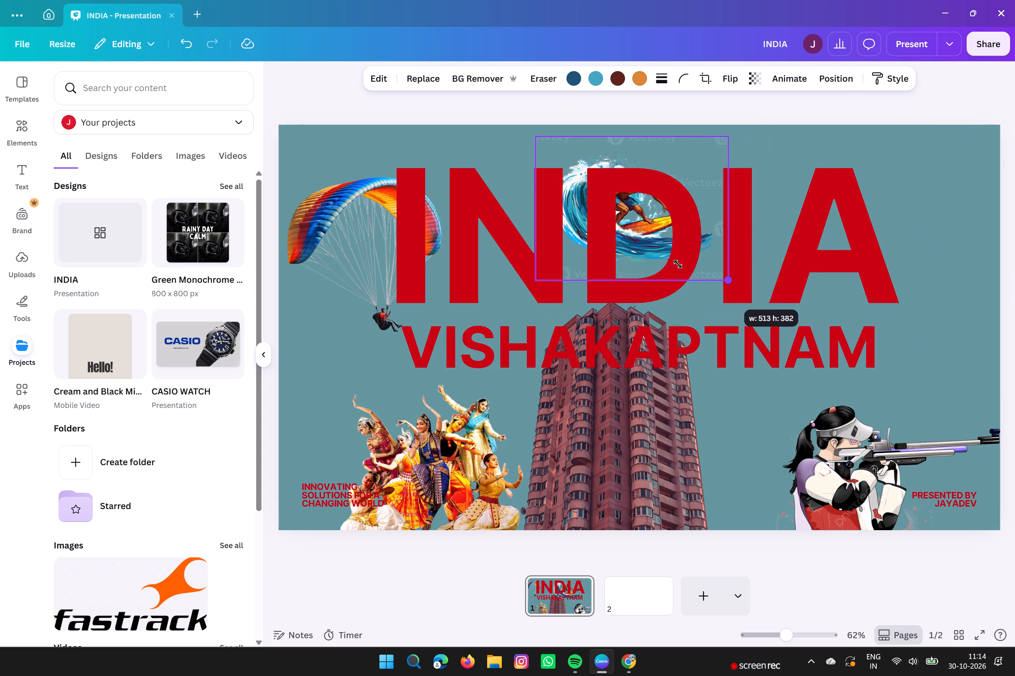
{"action": "left_click_drag", "start_coordinate": [678, 264], "coordinate": [666, 256]}
{"action": "left_click_drag", "start_coordinate": [574, 184], "coordinate": [589, 208]}
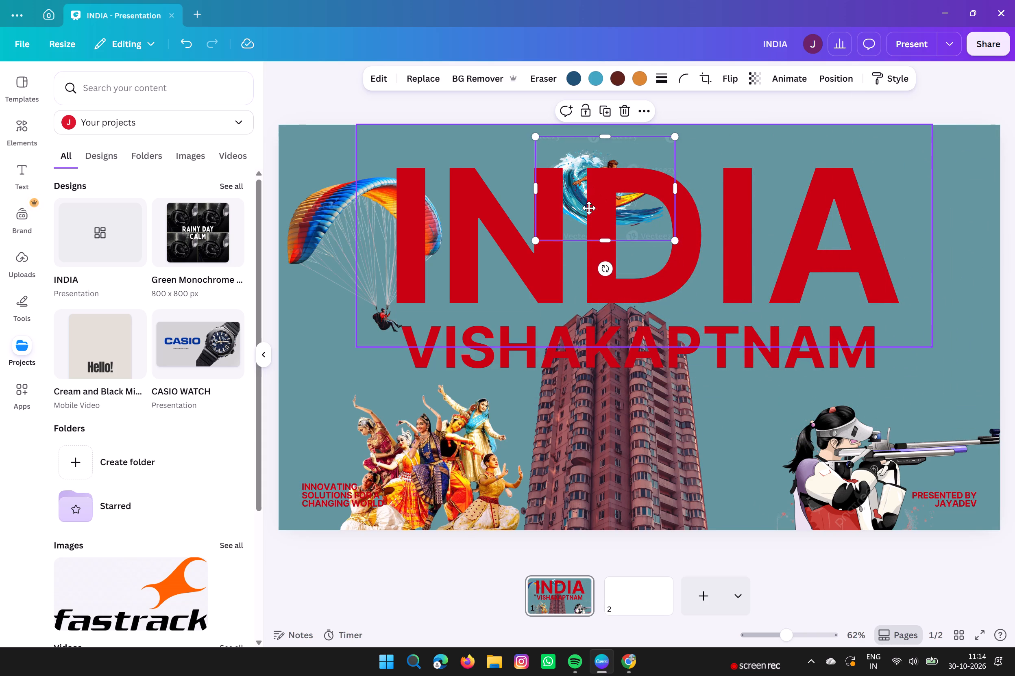
{"action": "left_click_drag", "start_coordinate": [589, 208], "coordinate": [873, 332]}
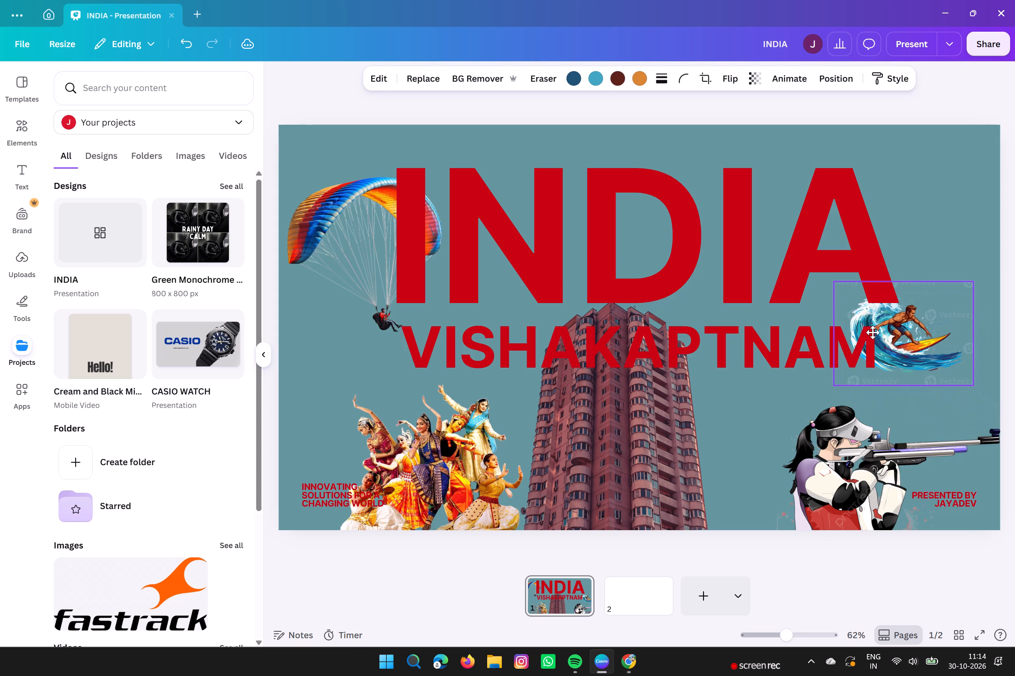
{"action": "left_click_drag", "start_coordinate": [873, 332], "coordinate": [895, 338]}
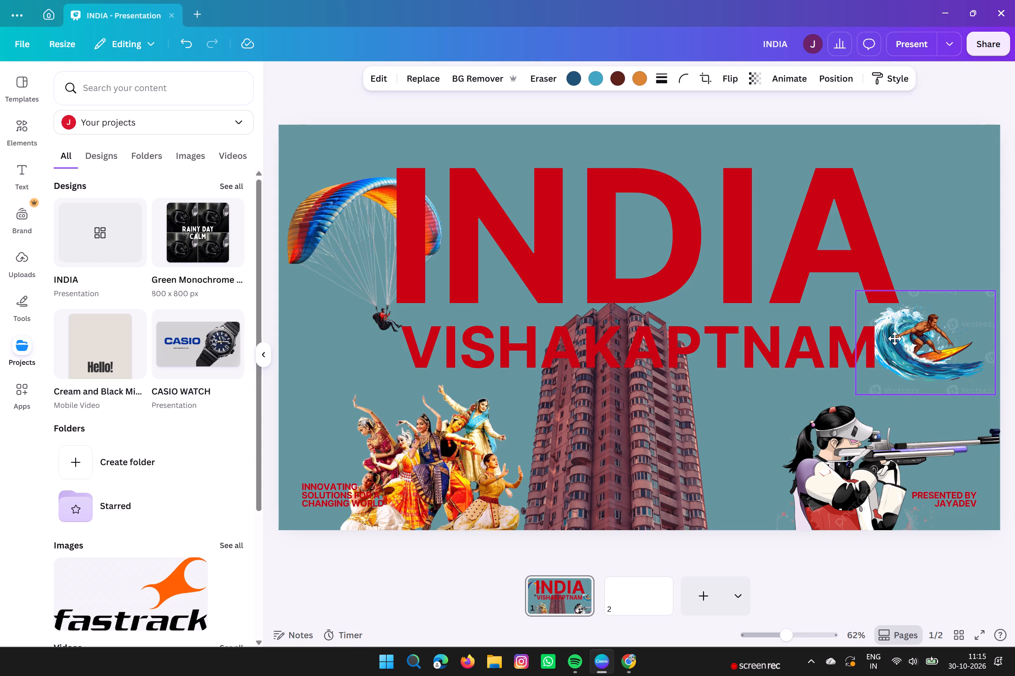
{"action": "left_click_drag", "start_coordinate": [895, 338], "coordinate": [884, 332]}
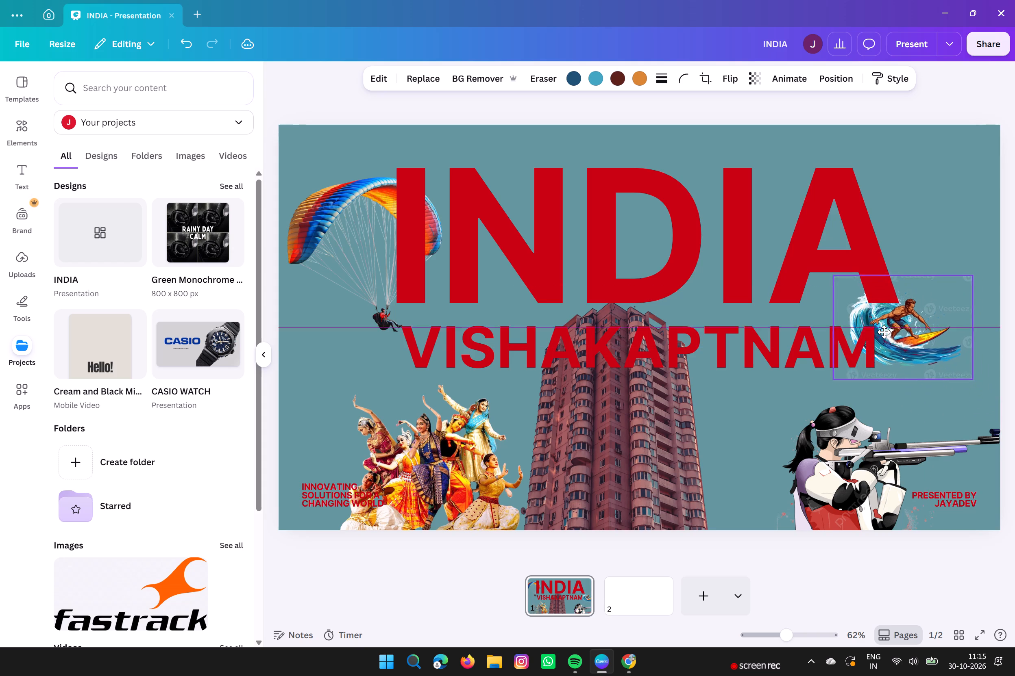
{"action": "left_click_drag", "start_coordinate": [884, 332], "coordinate": [889, 335]}
Move the VISHAKAPTNAM text slightly lower, leaving a wider gap beneath the INDIA title.
{"action": "left_click_drag", "start_coordinate": [708, 336], "coordinate": [709, 353]}
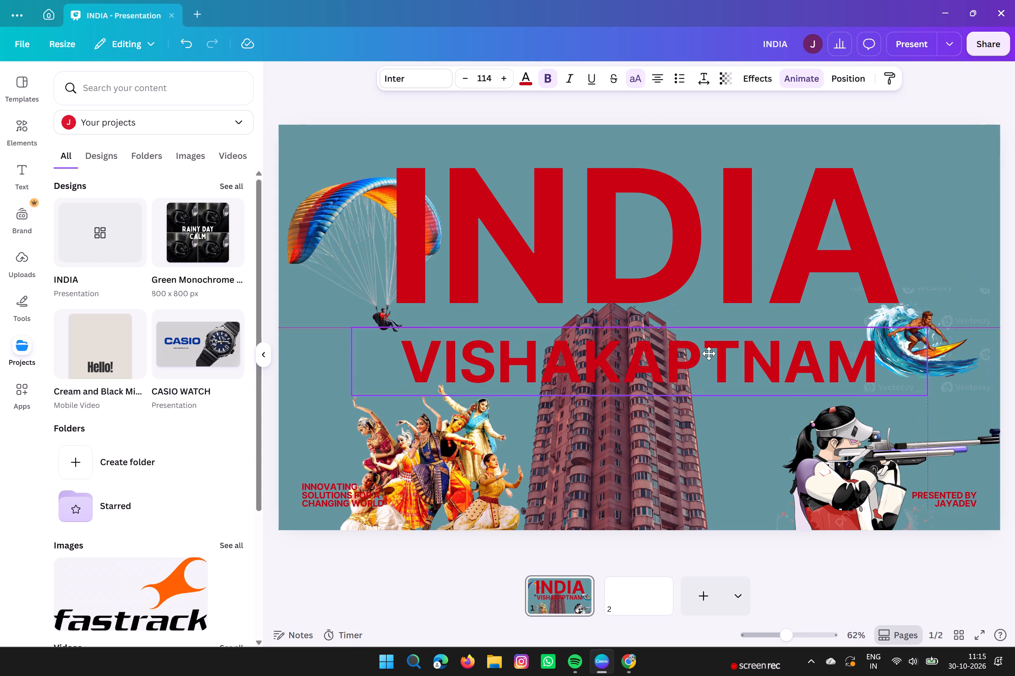
{"action": "left_click_drag", "start_coordinate": [709, 353], "coordinate": [711, 363]}
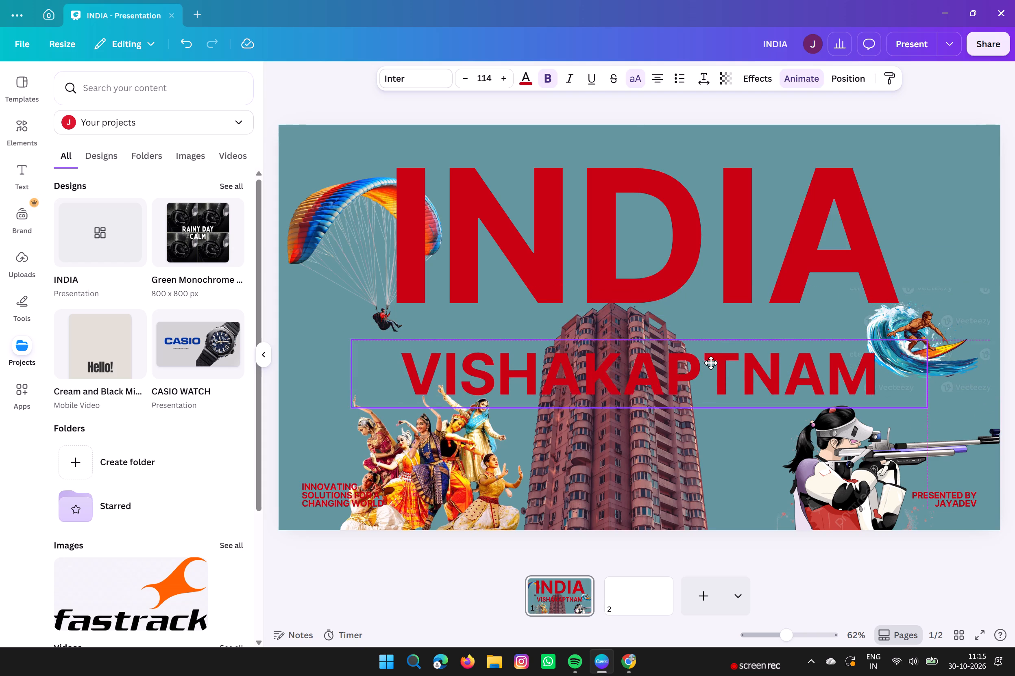
{"action": "left_click_drag", "start_coordinate": [711, 363], "coordinate": [710, 363]}
{"action": "left_click_drag", "start_coordinate": [710, 363], "coordinate": [710, 363]}
{"action": "left_click_drag", "start_coordinate": [914, 348], "coordinate": [880, 344]}
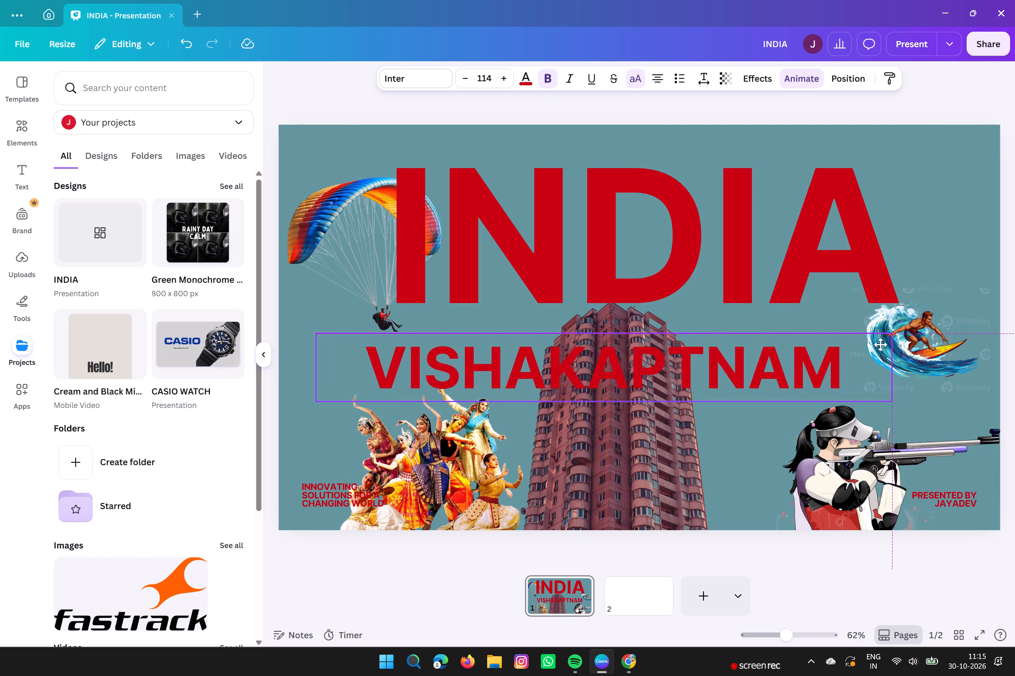
{"action": "left_click_drag", "start_coordinate": [880, 344], "coordinate": [918, 346]}
Move the surfer image to between the final A of INDIA and the end of VISHAKAPTNAM.
{"action": "left_click", "coordinate": [924, 325]}
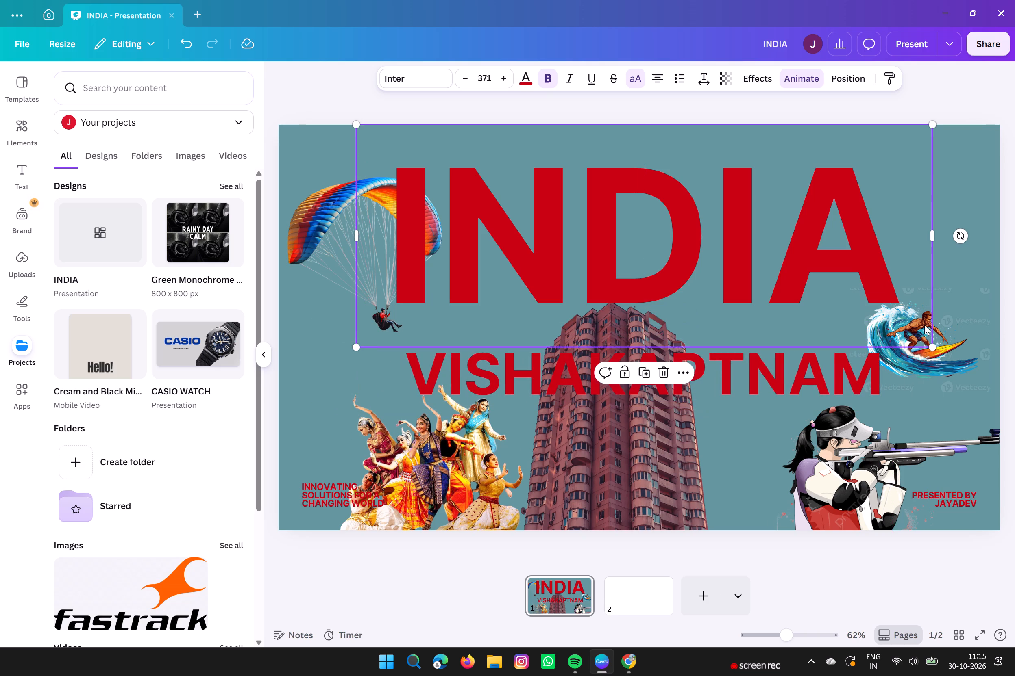
{"action": "left_click", "coordinate": [950, 362]}
{"action": "left_click_drag", "start_coordinate": [950, 362], "coordinate": [913, 338]}
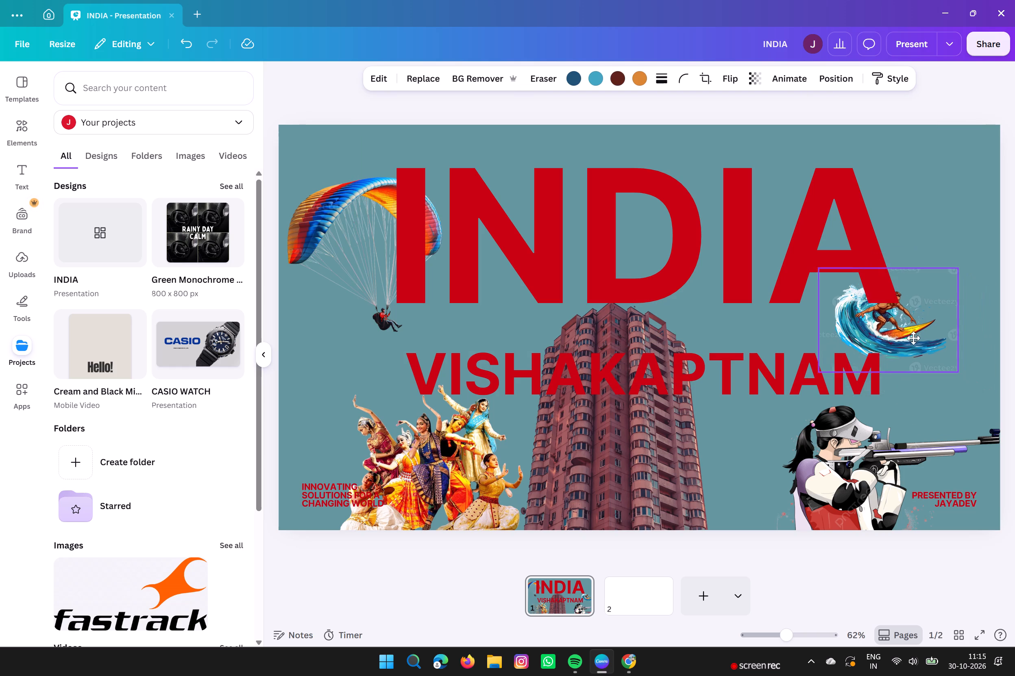
{"action": "left_click_drag", "start_coordinate": [913, 338], "coordinate": [887, 341]}
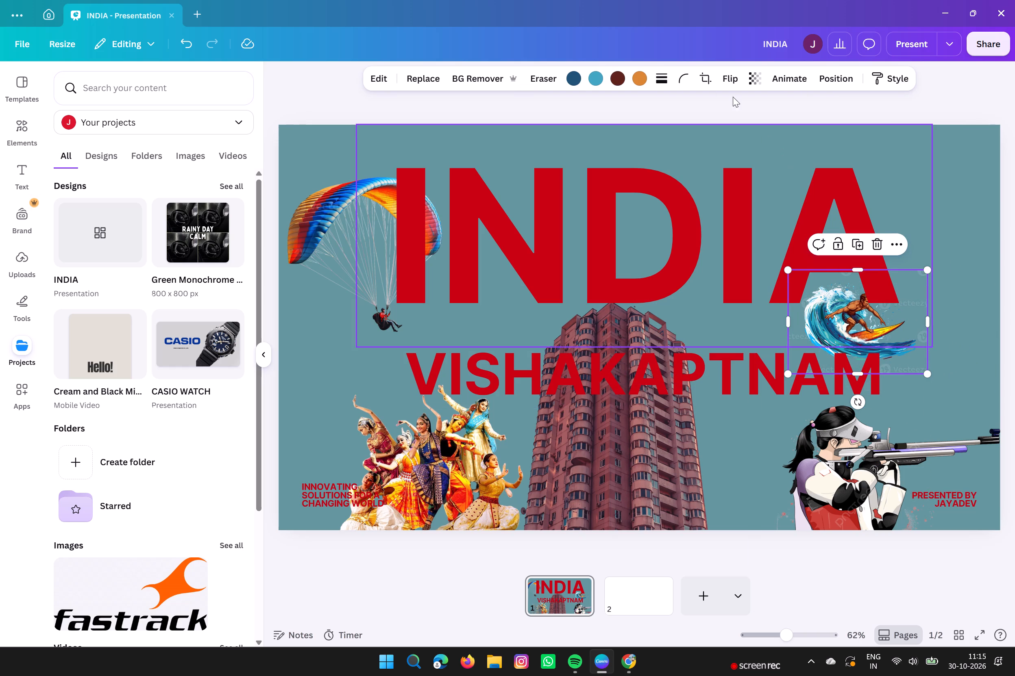
Remove the background from the surfer image.
{"action": "left_click", "coordinate": [470, 75]}
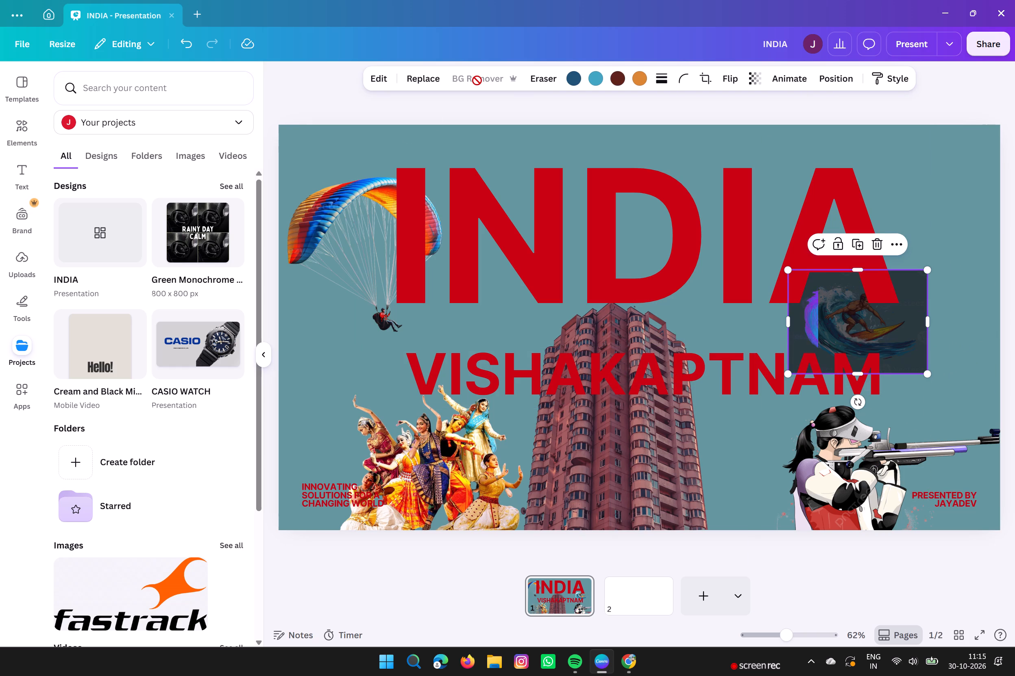
Move the paraglider image slightly lower, so the pilot hangs just above the start of VISHAKAPTNAM.
{"action": "left_click_drag", "start_coordinate": [334, 233], "coordinate": [336, 244]}
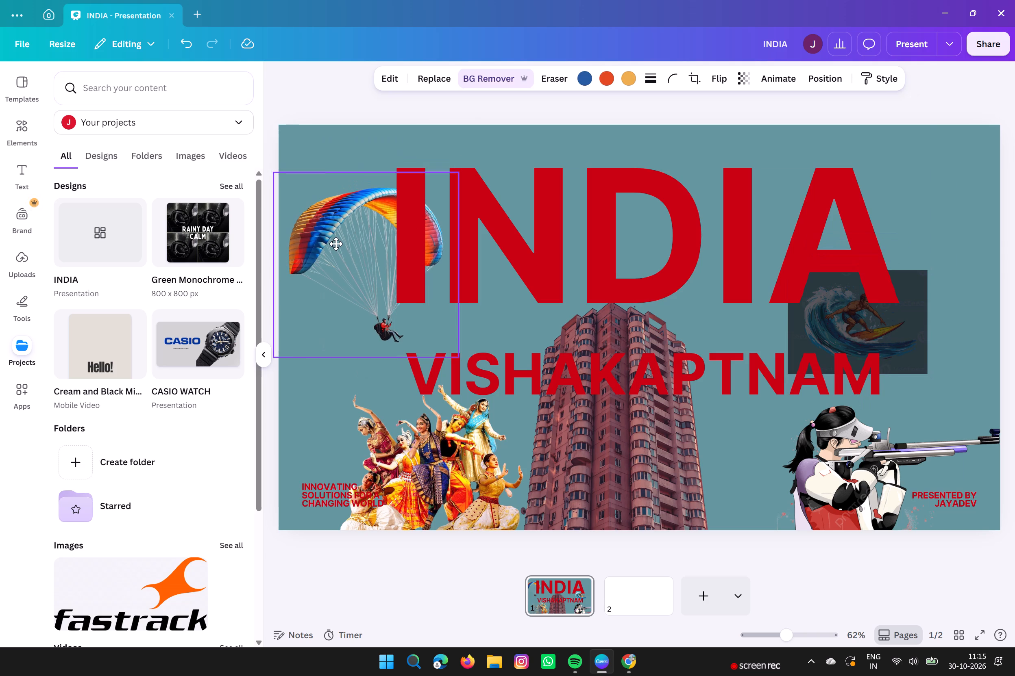
{"action": "left_click_drag", "start_coordinate": [336, 244], "coordinate": [345, 264]}
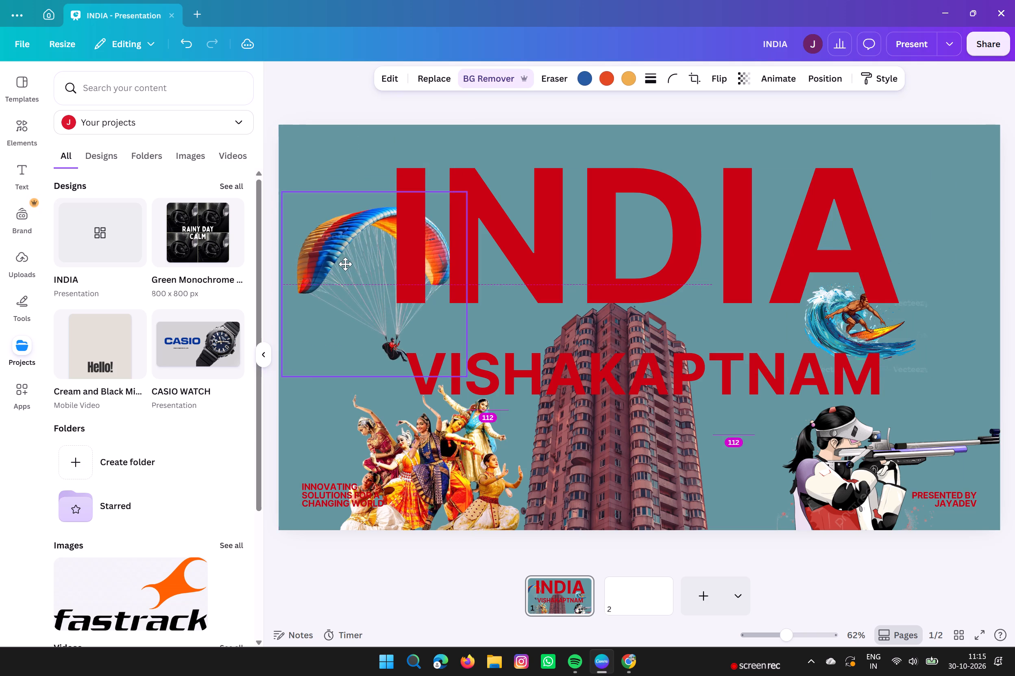
{"action": "left_click_drag", "start_coordinate": [345, 264], "coordinate": [340, 255]}
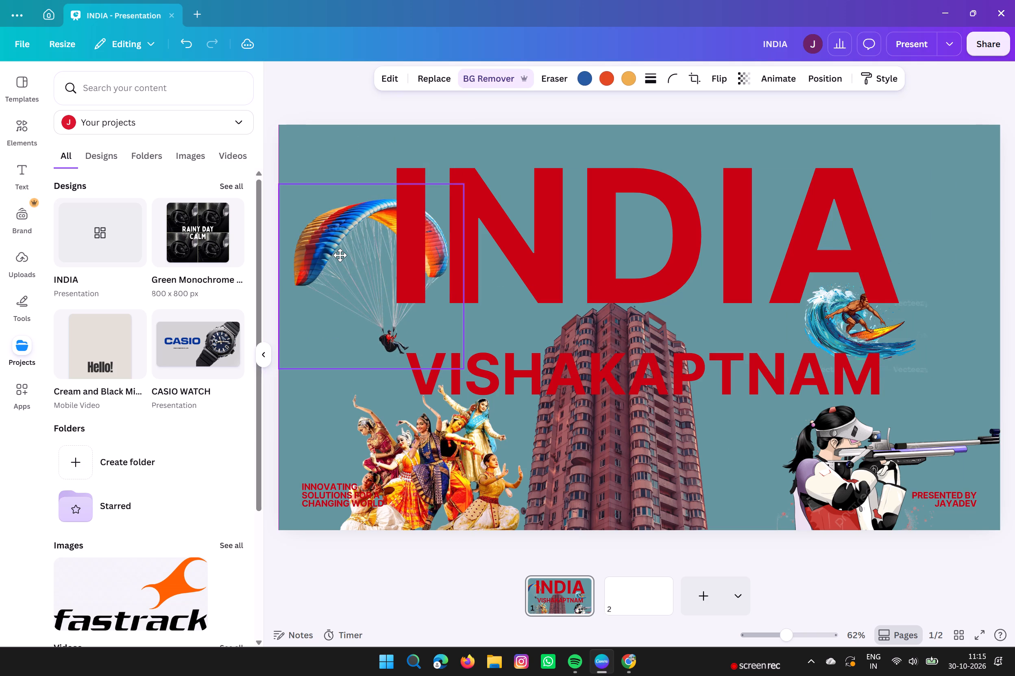
{"action": "left_click_drag", "start_coordinate": [340, 255], "coordinate": [338, 258]}
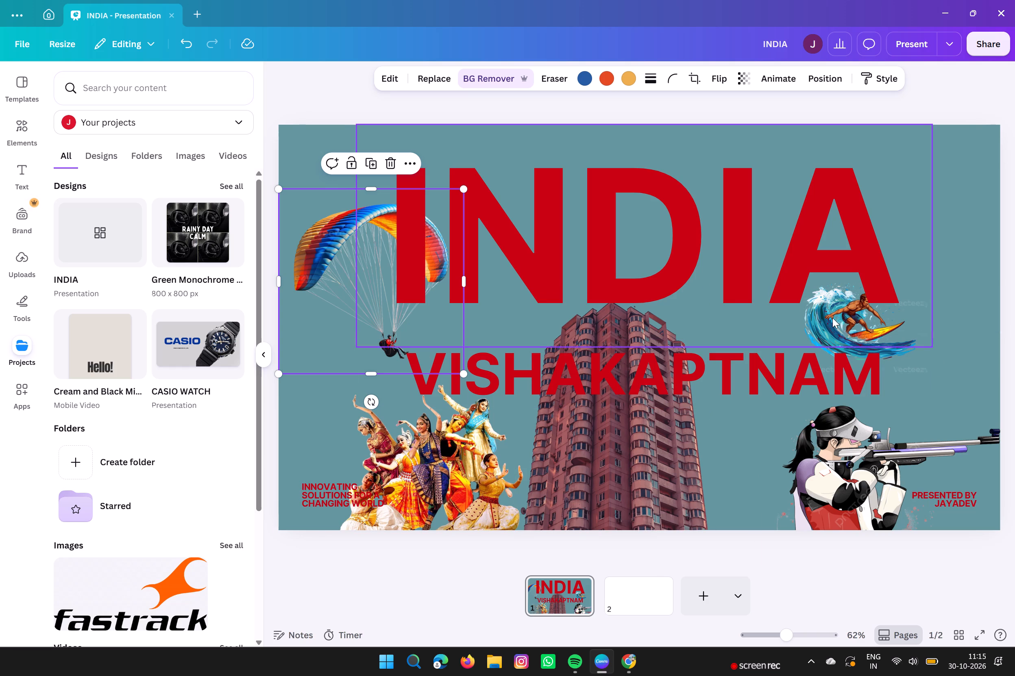
Move the INDIA title slightly up towards the slide's upper edge, then deselect it.
{"action": "left_click_drag", "start_coordinate": [838, 318], "coordinate": [833, 307]}
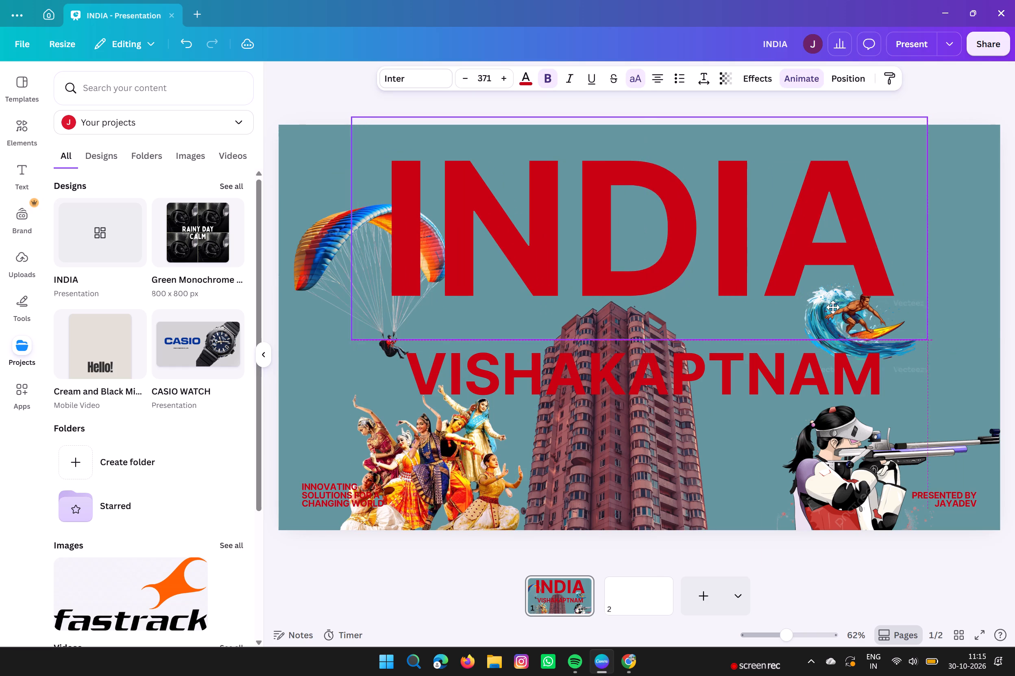
{"action": "left_click_drag", "start_coordinate": [833, 307], "coordinate": [822, 305]}
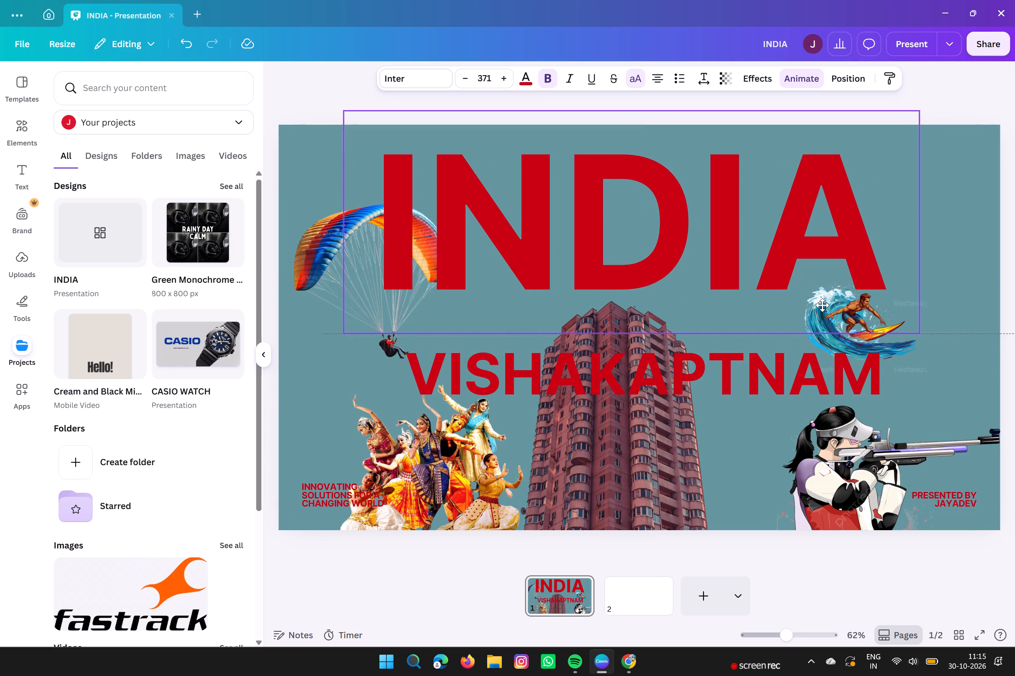
{"action": "left_click_drag", "start_coordinate": [822, 305], "coordinate": [829, 304]}
{"action": "left_click", "coordinate": [959, 269]}
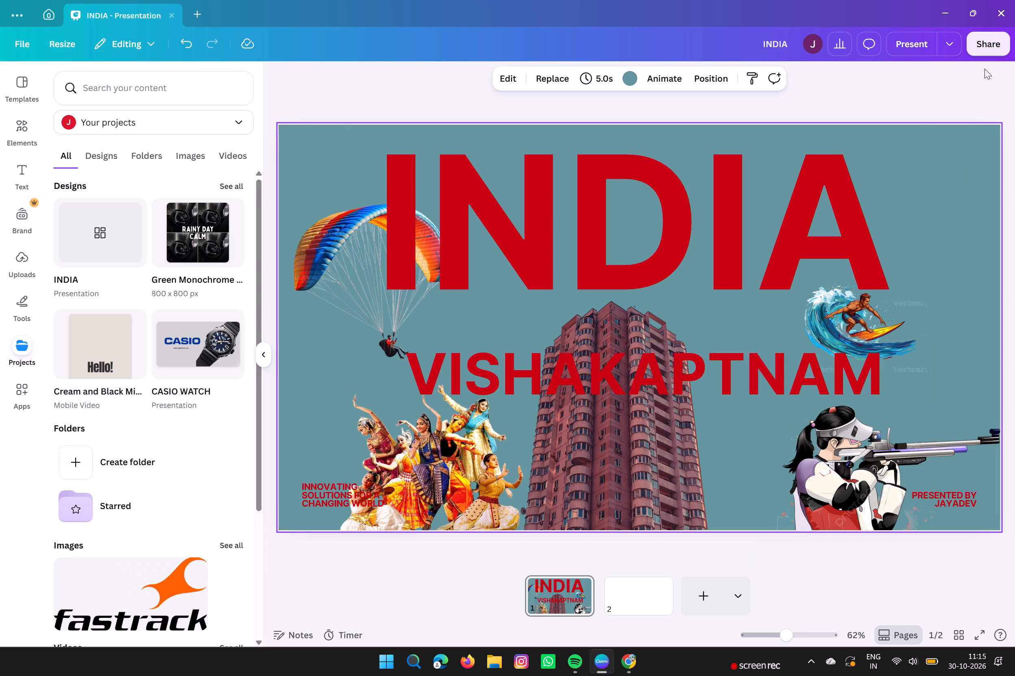
Delete the blank second page from the presentation.
{"action": "left_click", "coordinate": [982, 50]}
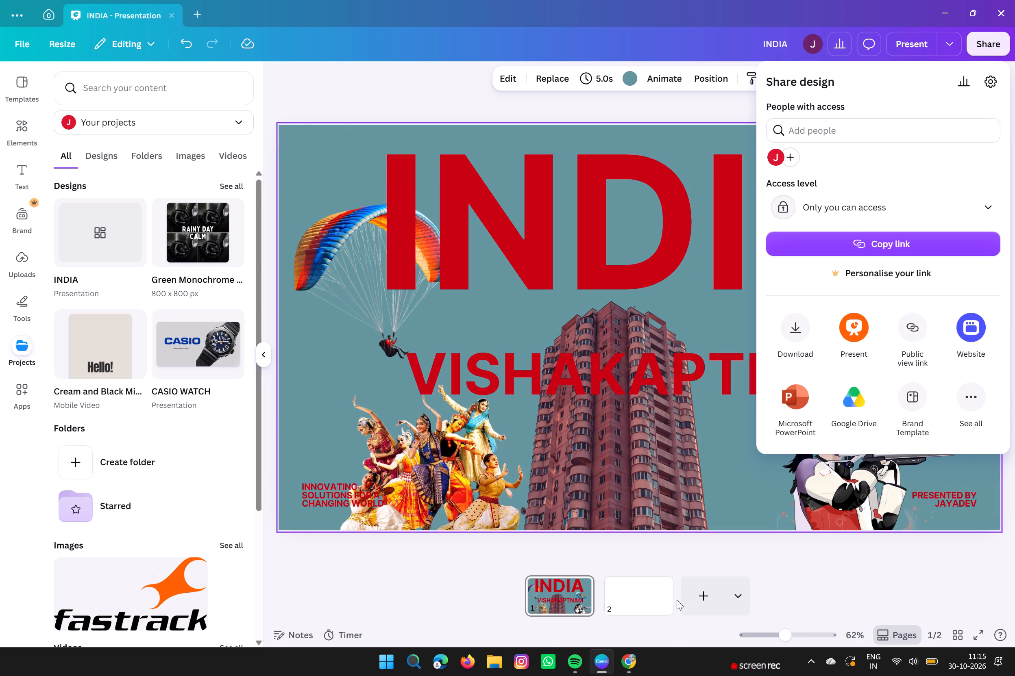
{"action": "right_click", "coordinate": [650, 594]}
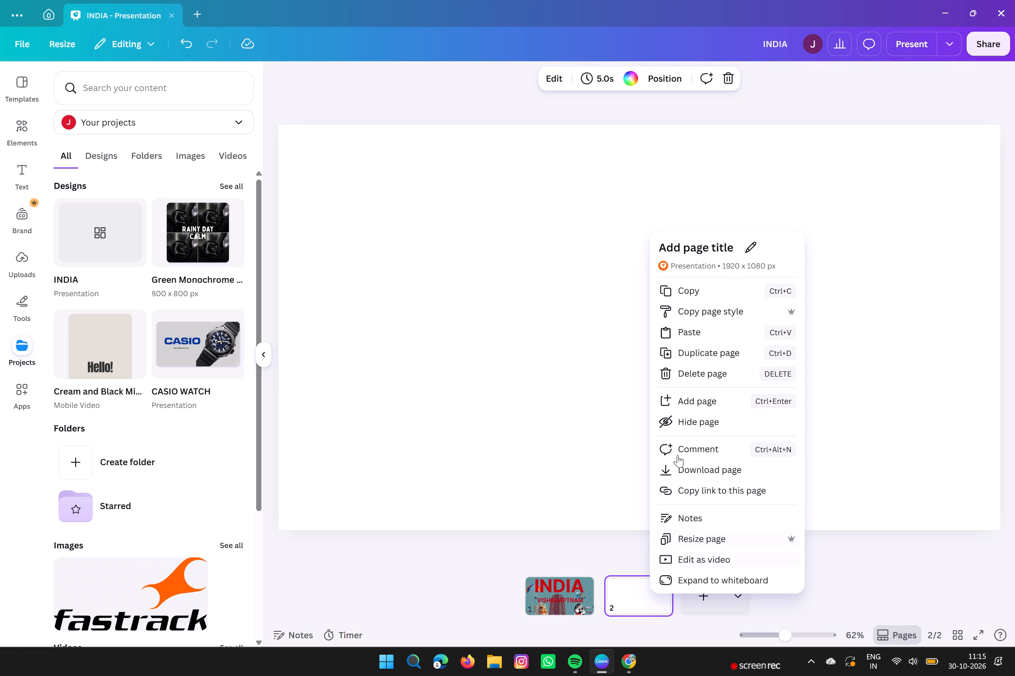
{"action": "left_click", "coordinate": [724, 376]}
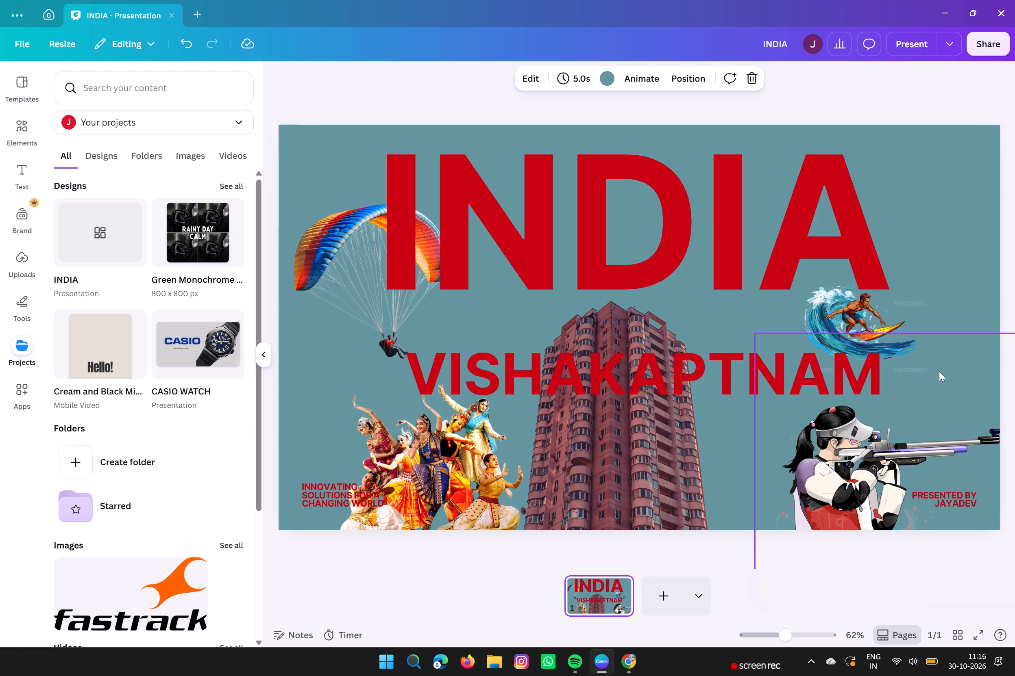
Download the design as a JPG and save it to the Desktop under the name INDIA.
{"action": "left_click", "coordinate": [985, 45]}
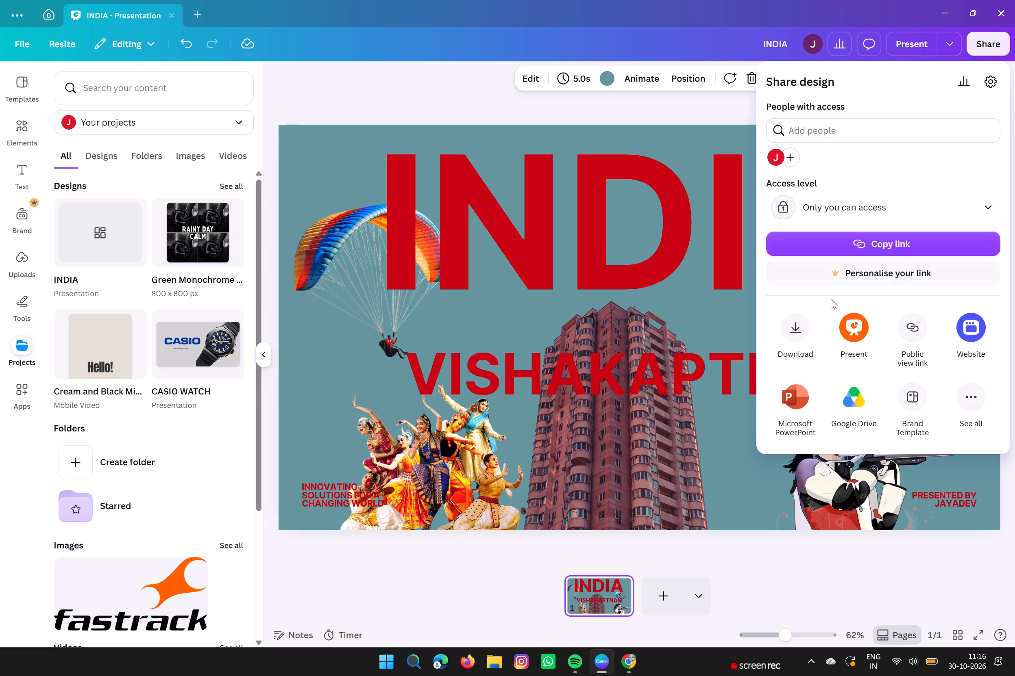
{"action": "scroll", "coordinate": [827, 303], "scroll_direction": "down", "scroll_amount": 1}
{"action": "left_click", "coordinate": [801, 326]}
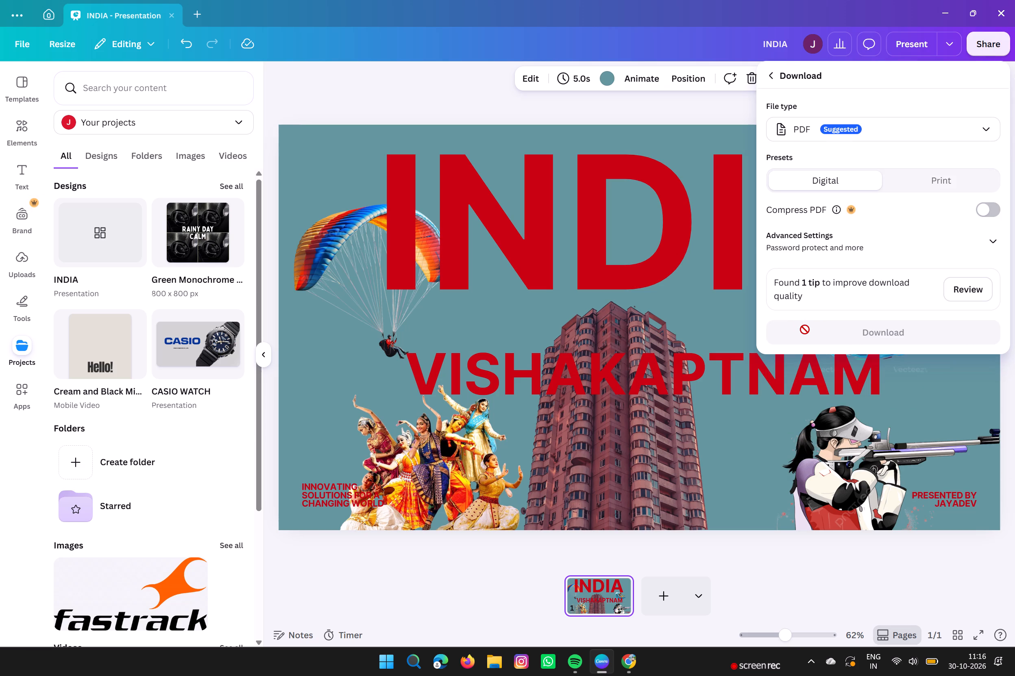
{"action": "left_click", "coordinate": [876, 132]}
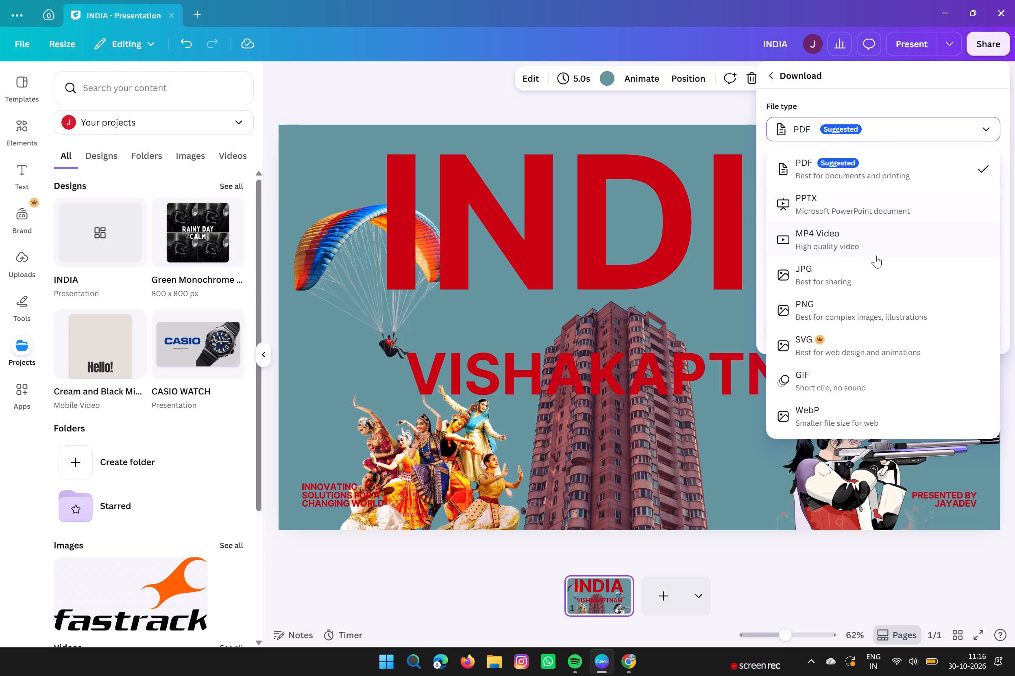
{"action": "left_click", "coordinate": [871, 276]}
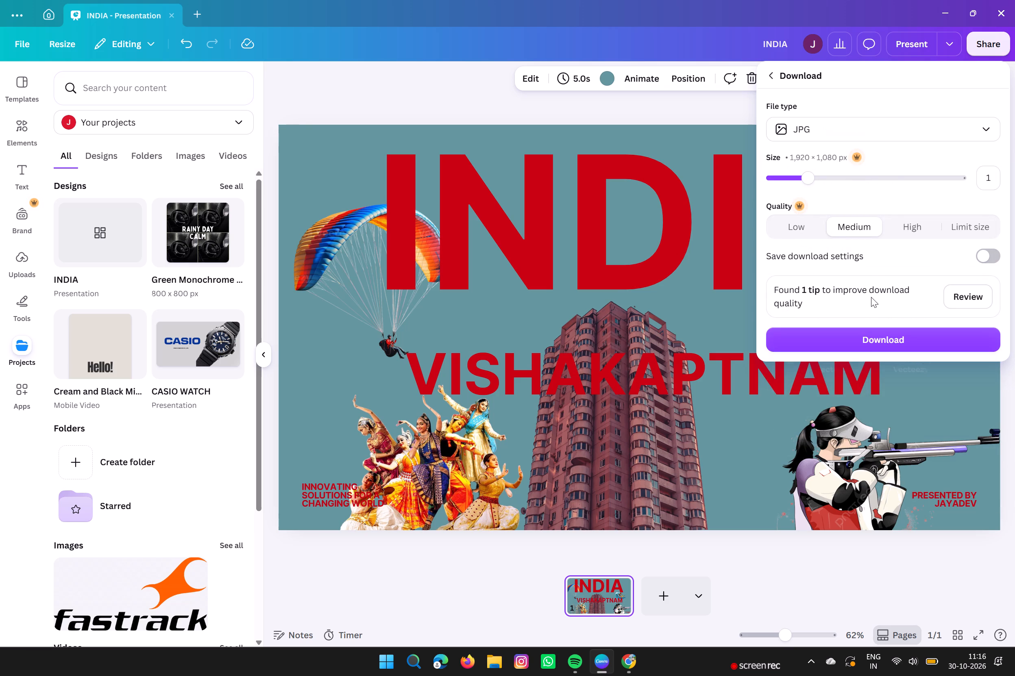
{"action": "left_click", "coordinate": [863, 344]}
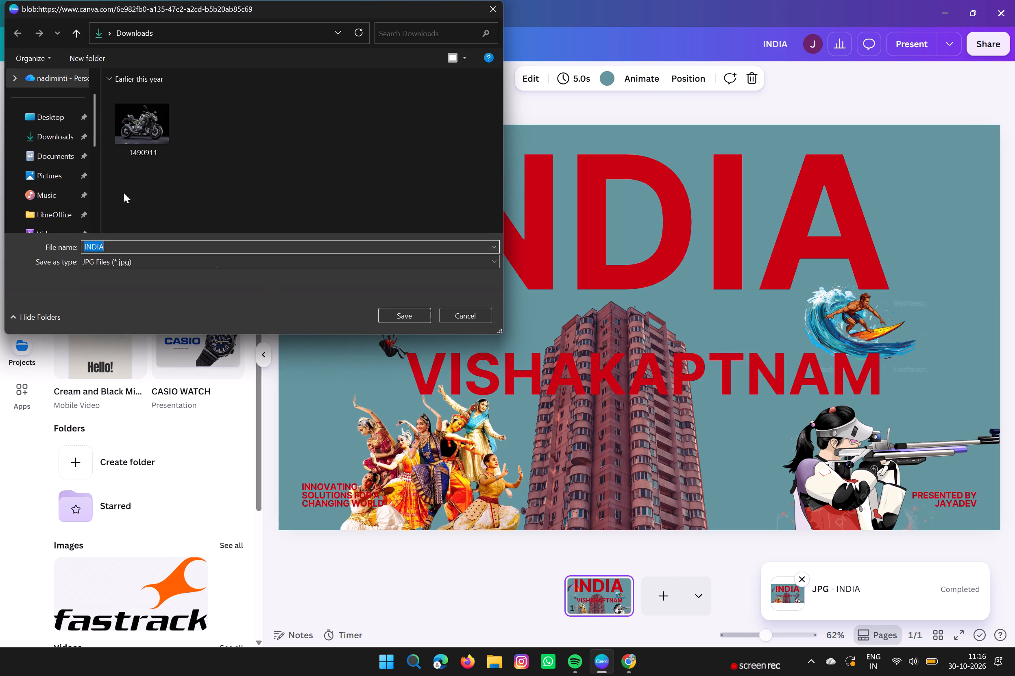
{"action": "left_click", "coordinate": [48, 121]}
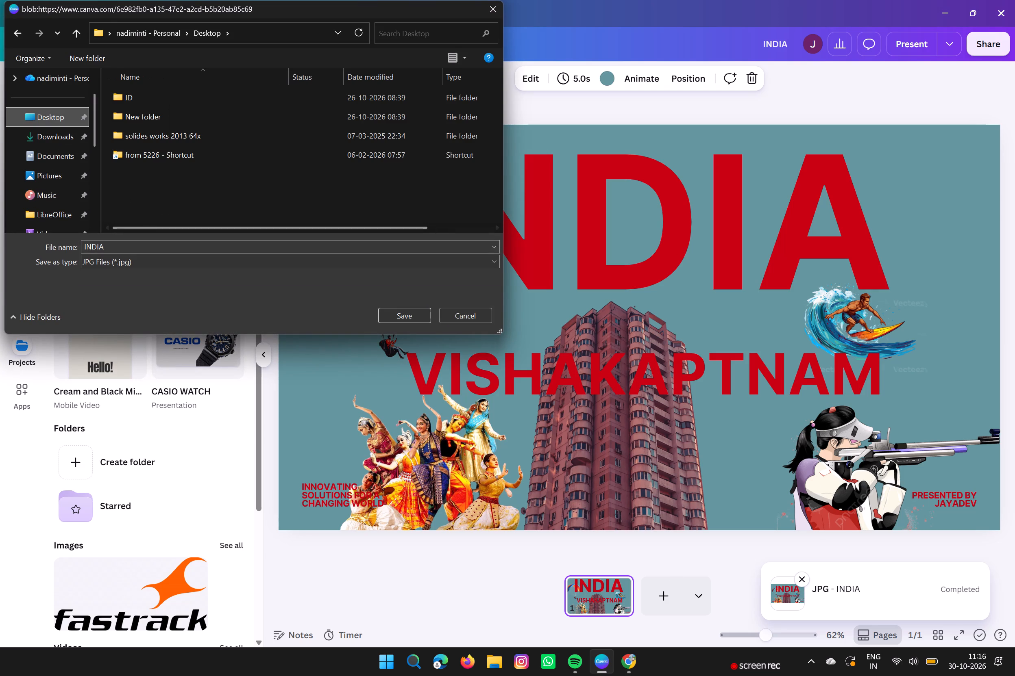
{"action": "left_click", "coordinate": [402, 311]}
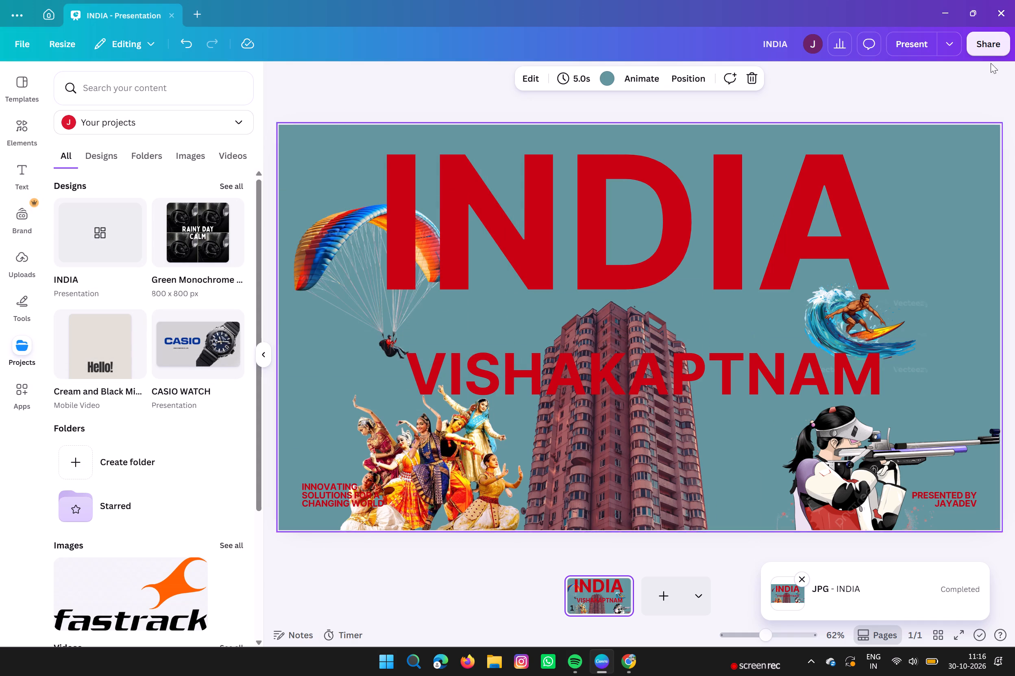
Close Canva and Chrome and refresh the desktop.
{"action": "left_click", "coordinate": [1011, 4]}
{"action": "left_click", "coordinate": [1011, 4]}
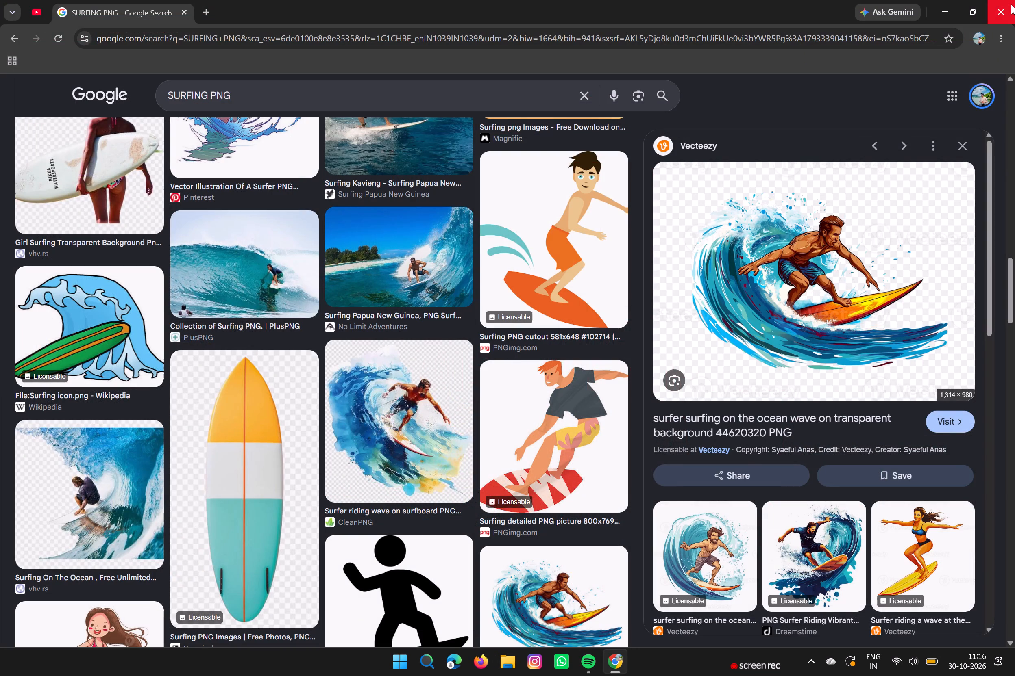
{"action": "right_click_drag", "start_coordinate": [938, 97], "coordinate": [943, 100]}
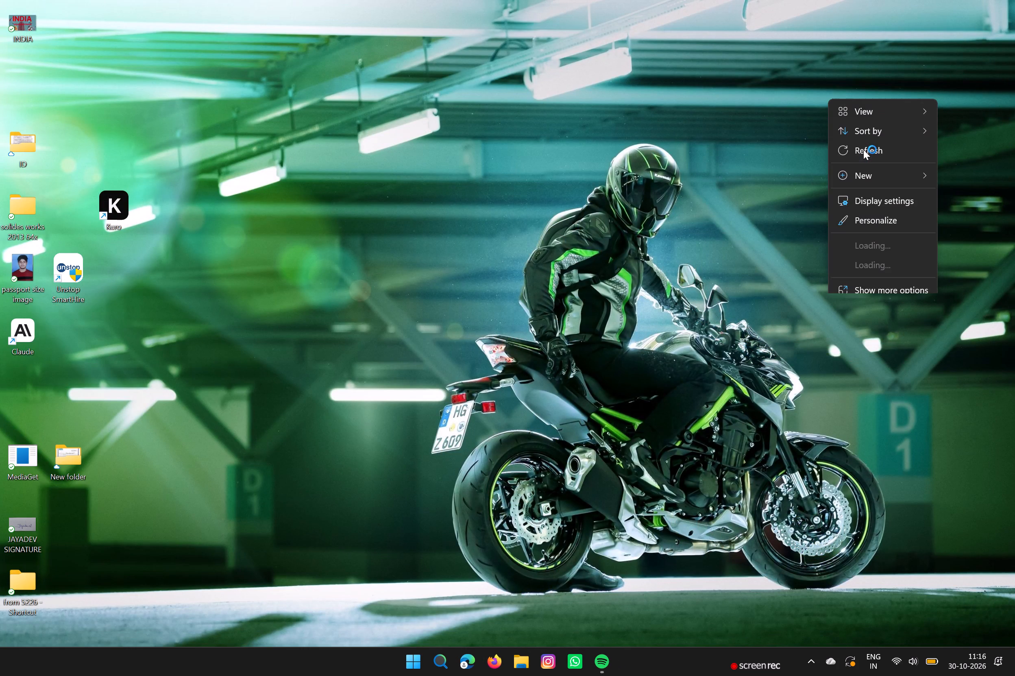
{"action": "left_click", "coordinate": [863, 149]}
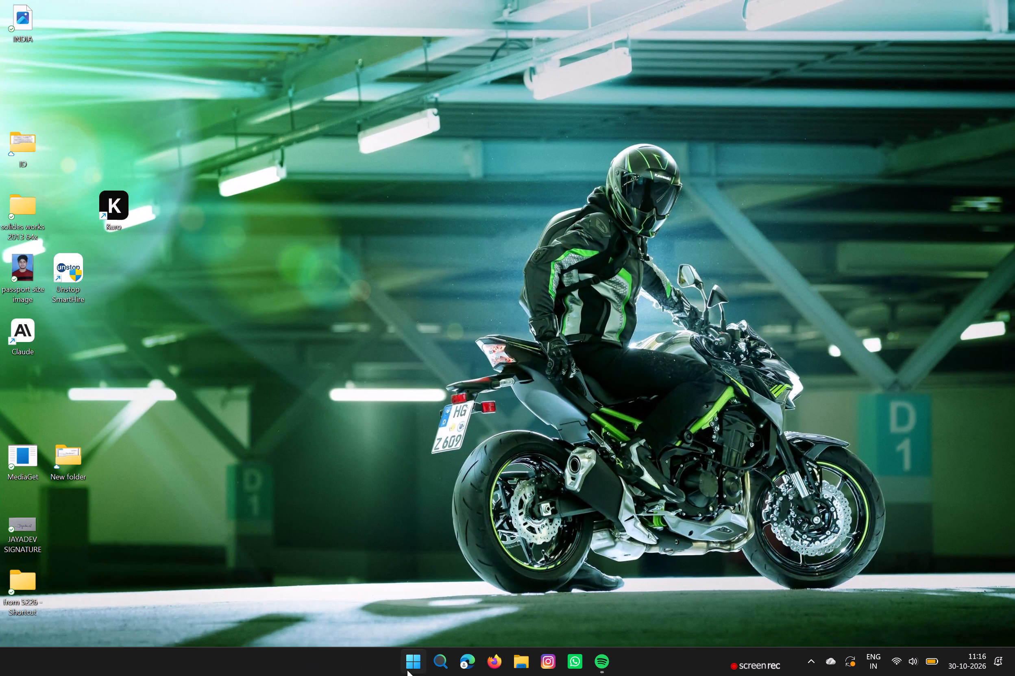
Open the Kuro app from its desktop shortcut.
{"action": "double_click", "coordinate": [119, 205]}
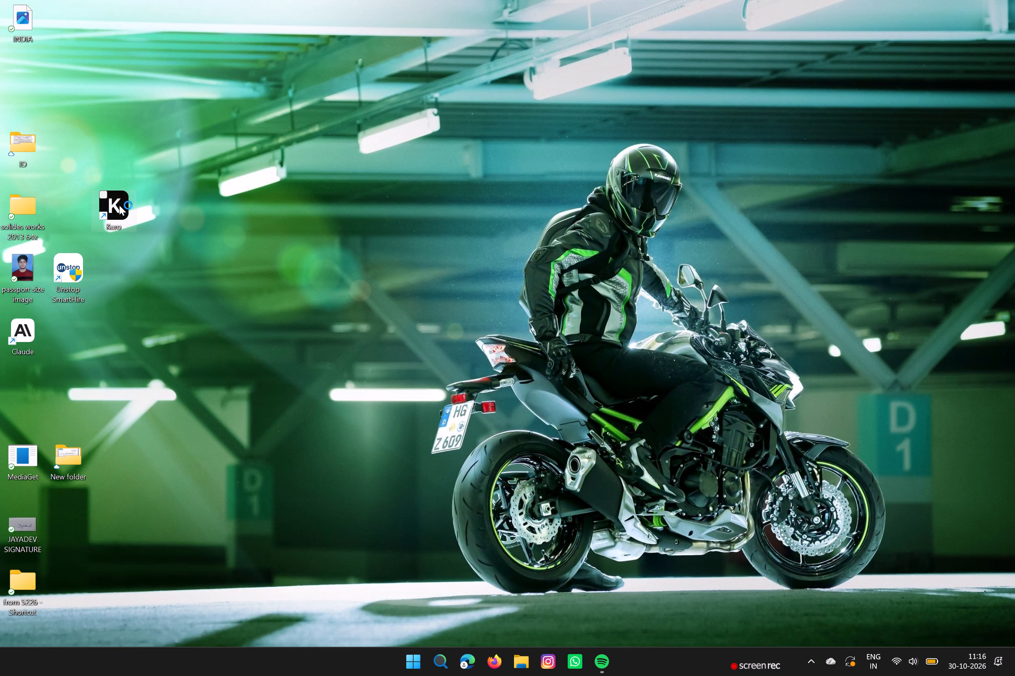